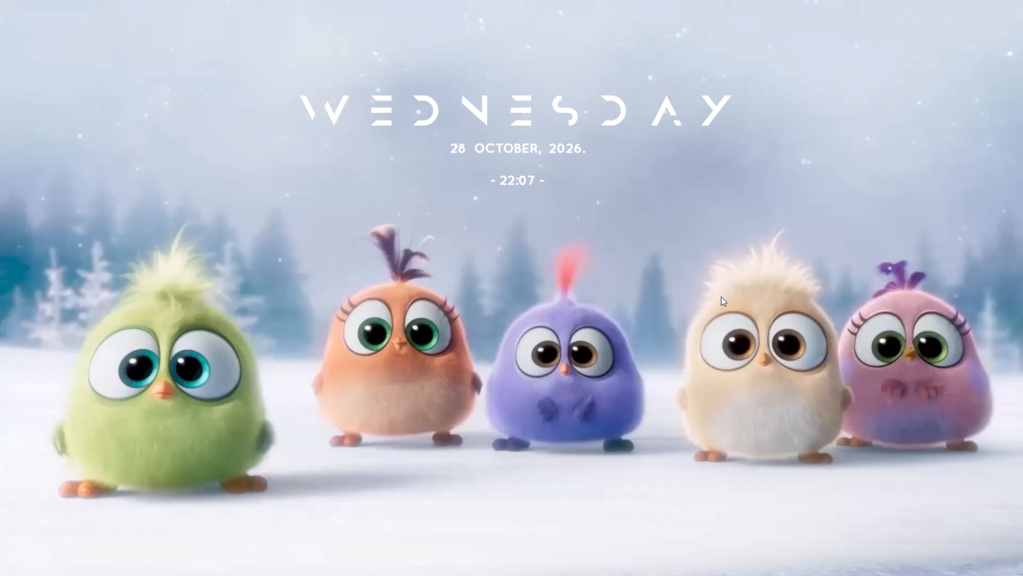
Refresh the desktop.
left_click(721, 297)
right_click(669, 221)
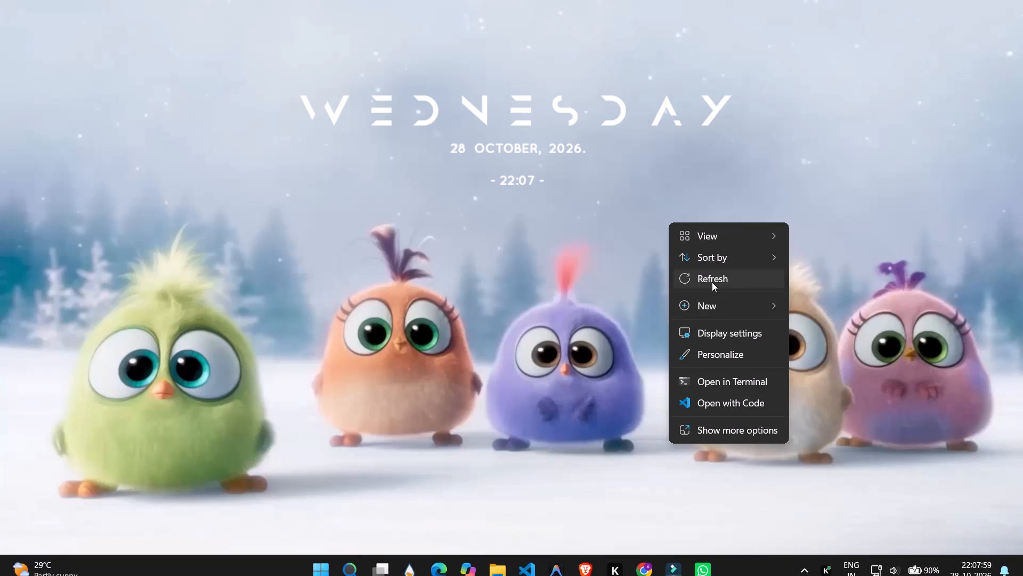
left_click(712, 282)
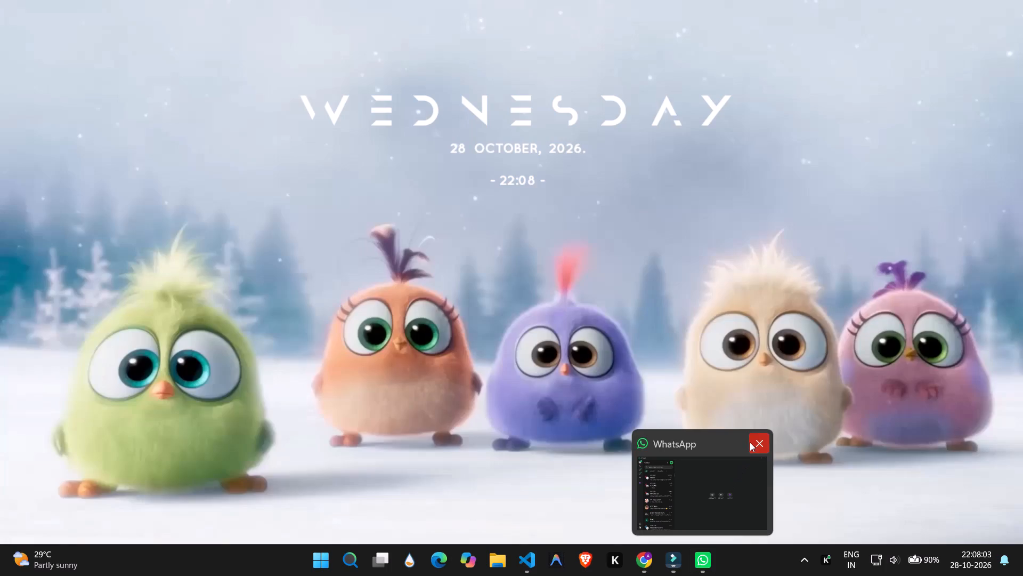
Close the WhatsApp window.
left_click(764, 442)
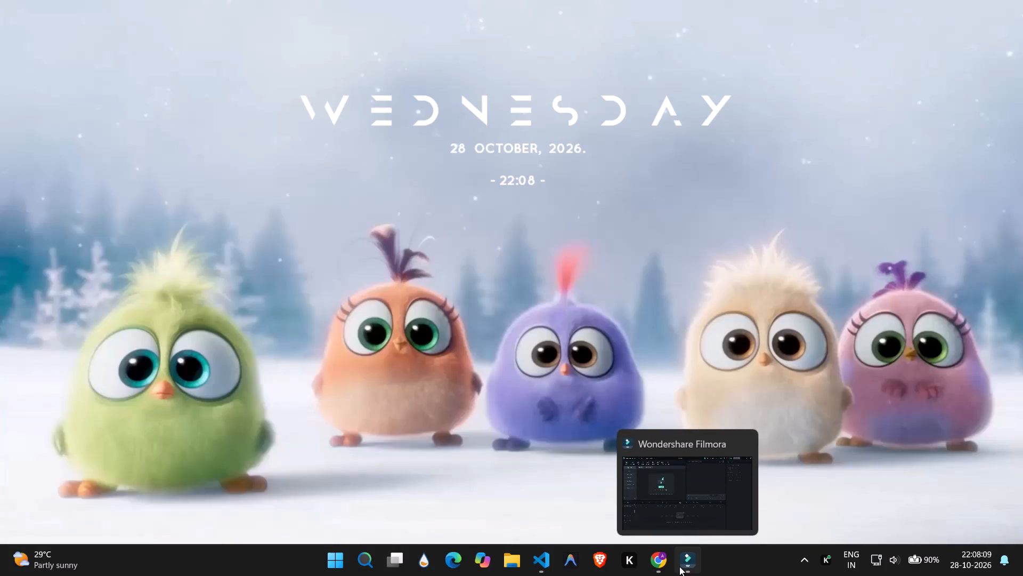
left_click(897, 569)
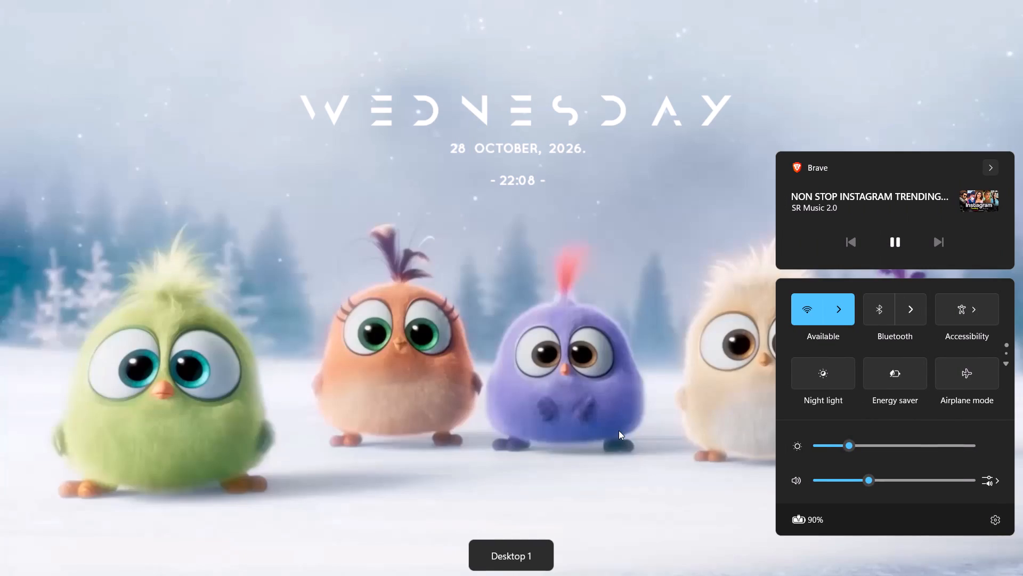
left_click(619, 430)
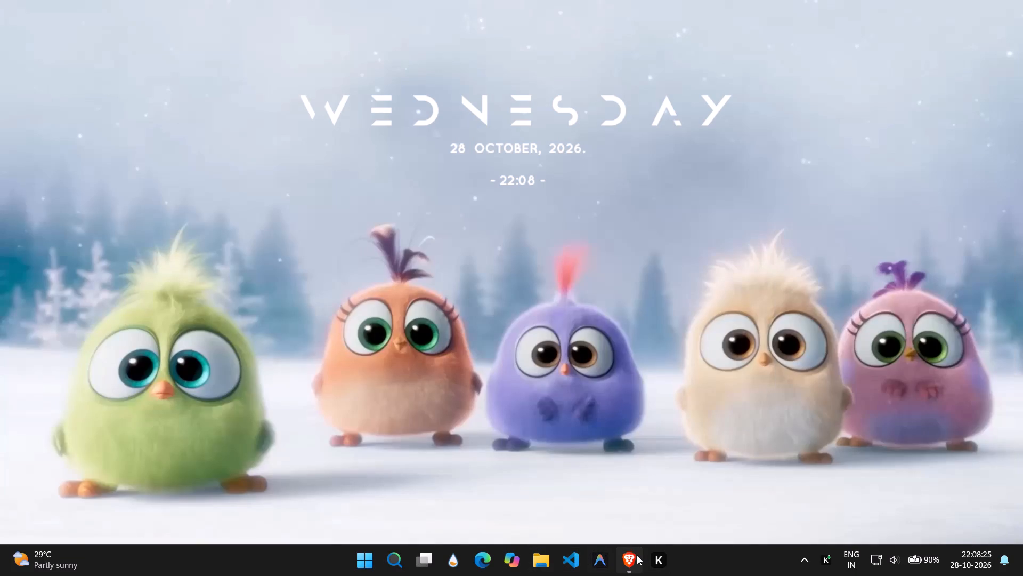
Switch to the Brave browser and pause the Instagram trending mashup video playing on YouTube.
left_click(637, 555)
left_click(388, 276)
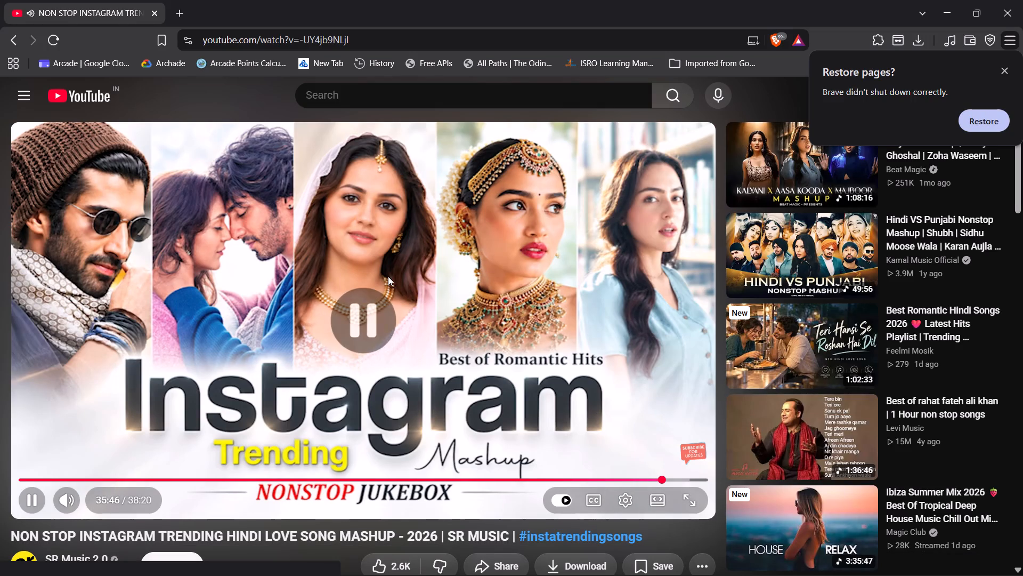
Close the Brave browser window showing the YouTube Instagram trending Hindi love song mashup.
scroll(400, 277, "down", 1)
scroll(400, 277, "up", 2)
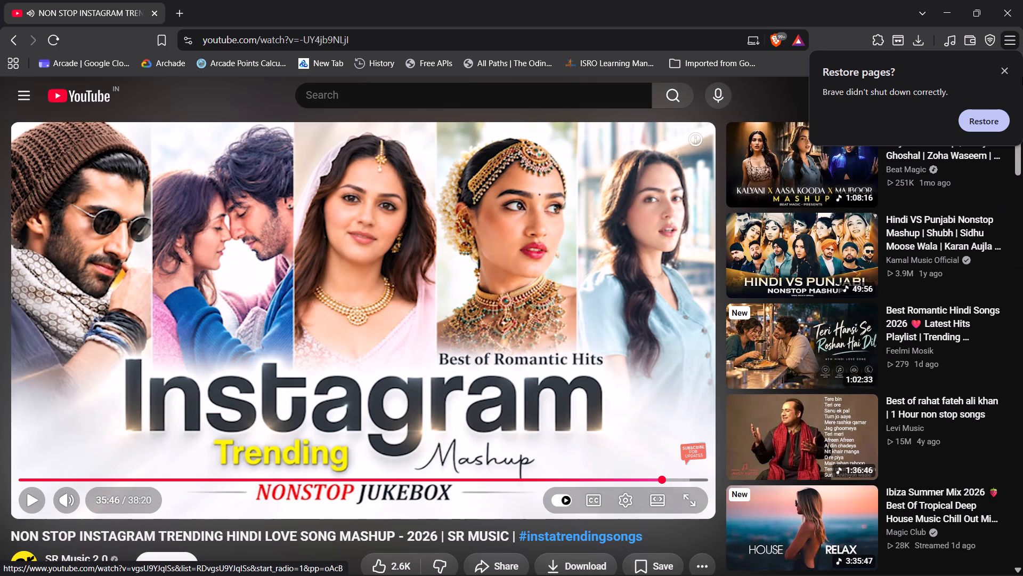
left_click(1008, 13)
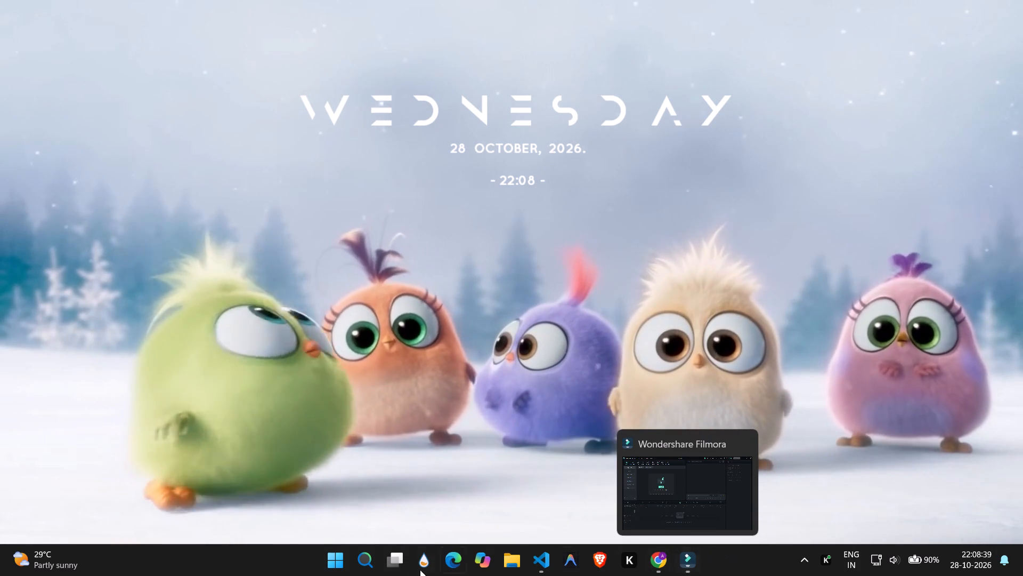
Move the Wondershare Filmora window from the current virtual desktop to Desktop 1.
left_click(385, 561)
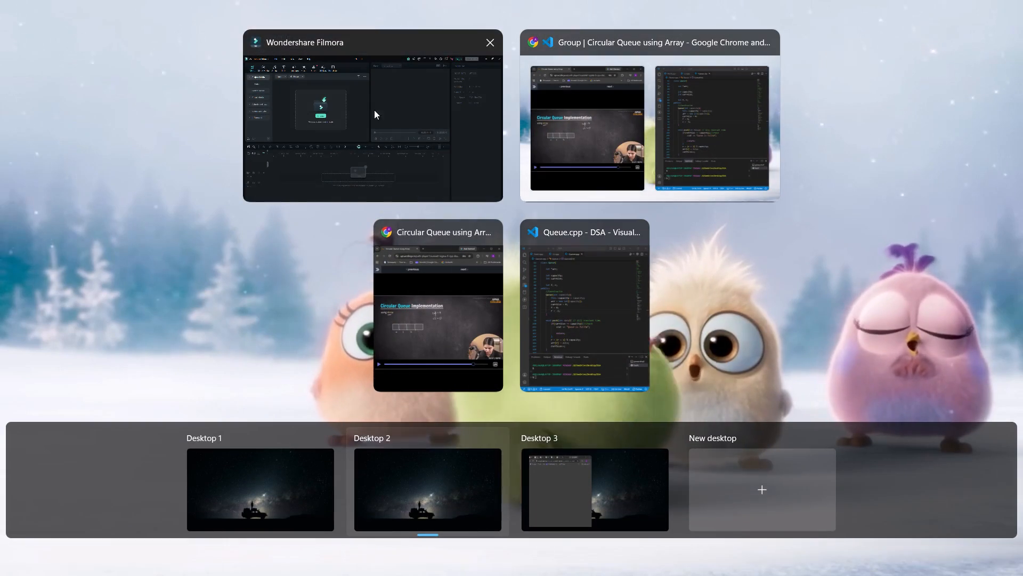
left_click_drag(362, 113, 271, 480)
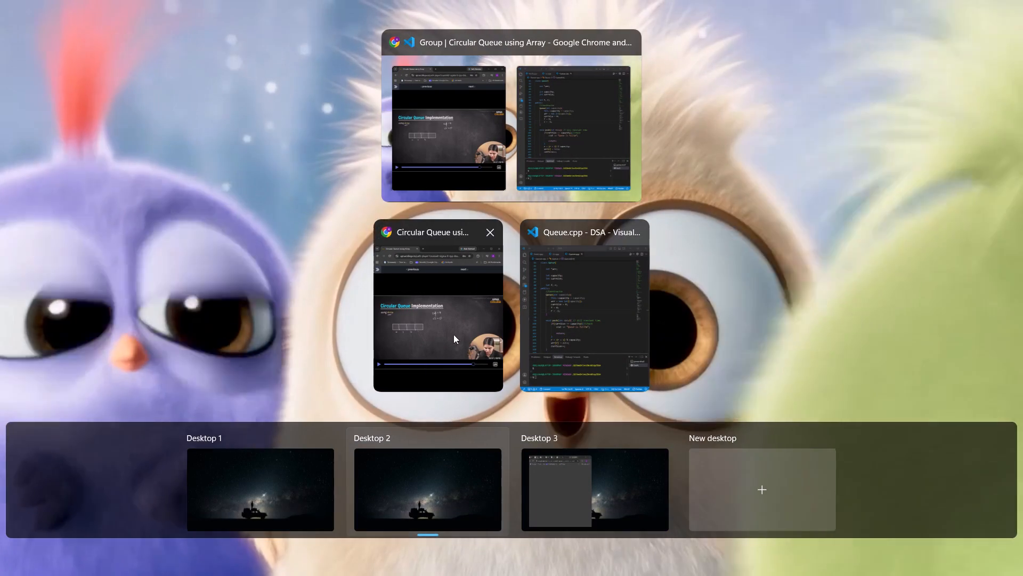
Switch to the virtual desktop Desktop 3.
left_click(588, 486)
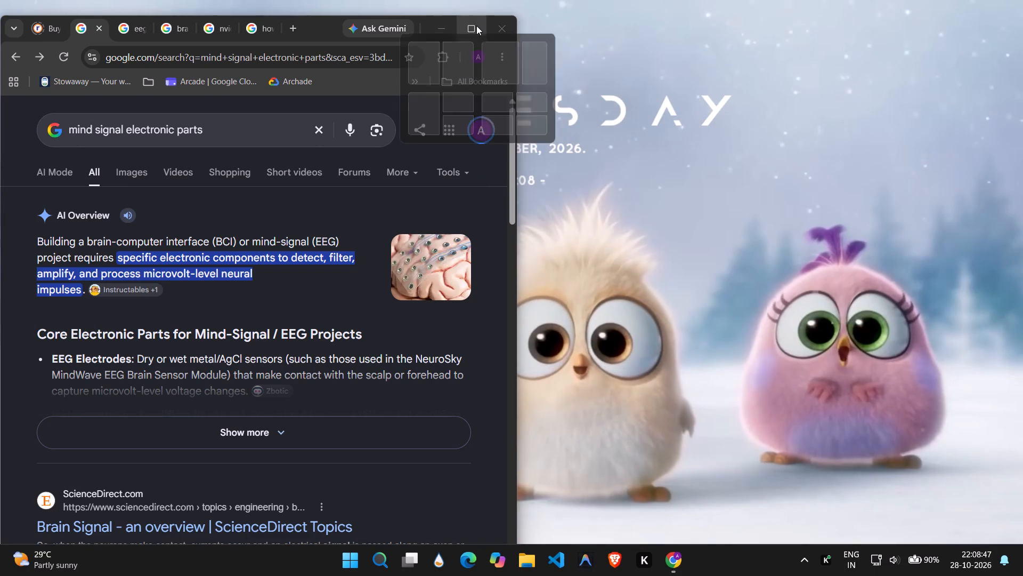
Maximize the Chrome window showing the Google search for mind signal electronic parts.
left_click(476, 26)
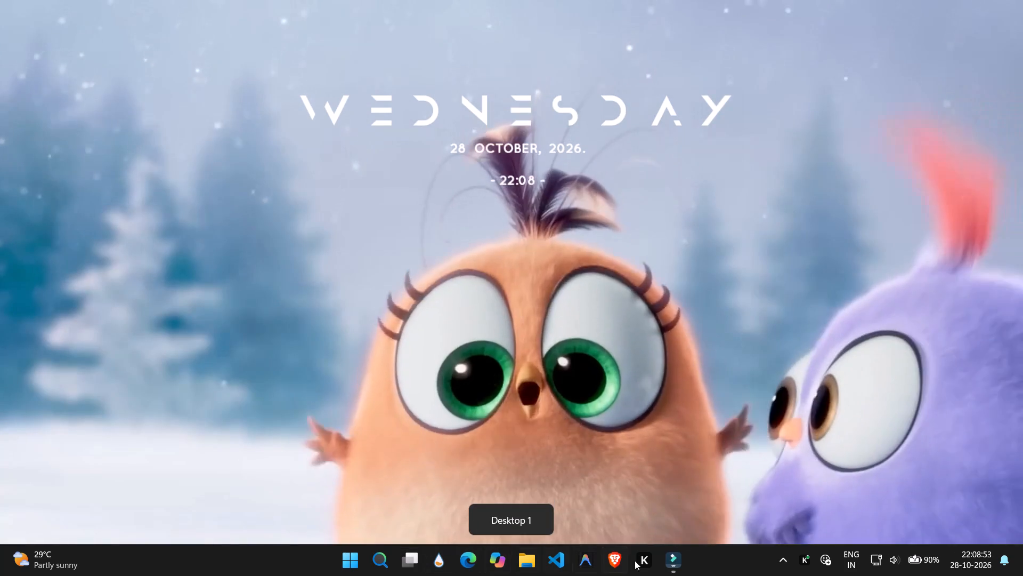
Switch to Desktop 1 and bring up the Wondershare Filmora window with the untitled project.
left_click(668, 557)
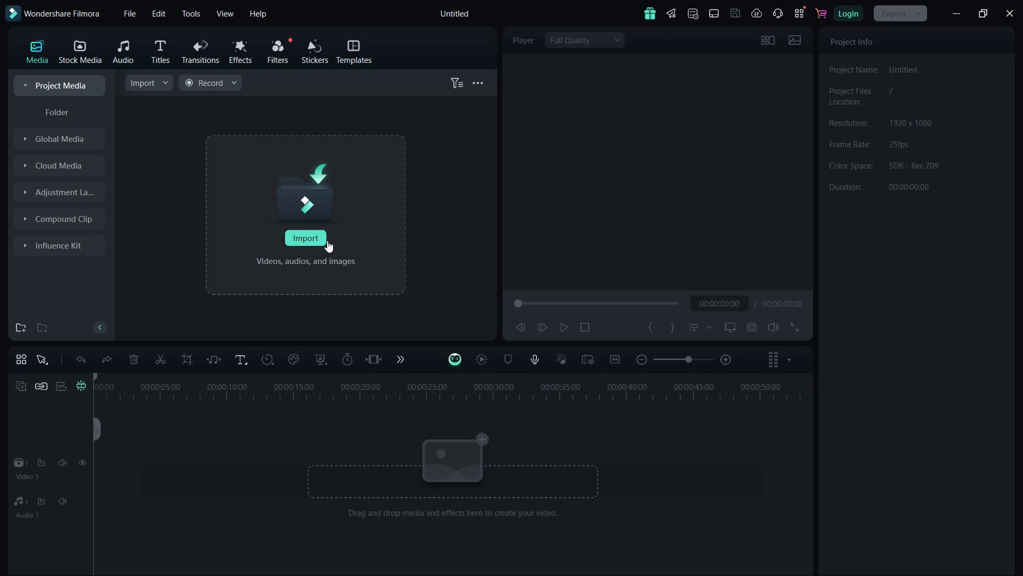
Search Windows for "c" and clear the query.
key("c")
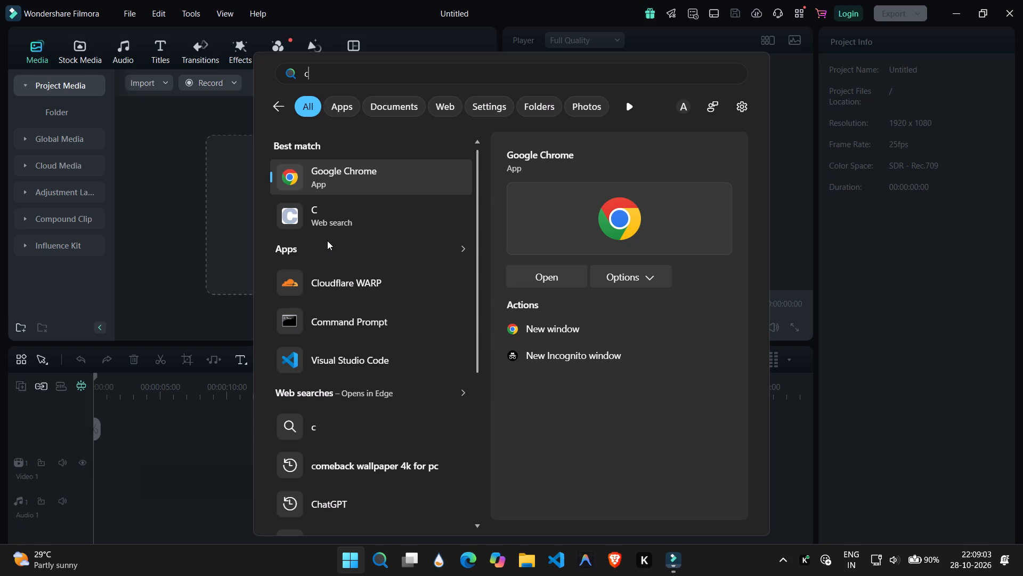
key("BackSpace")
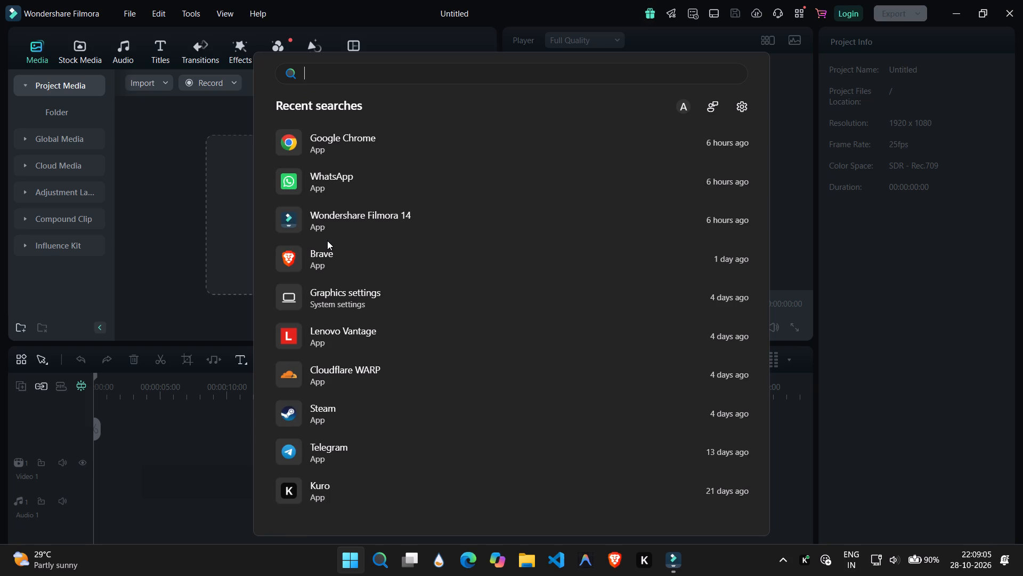
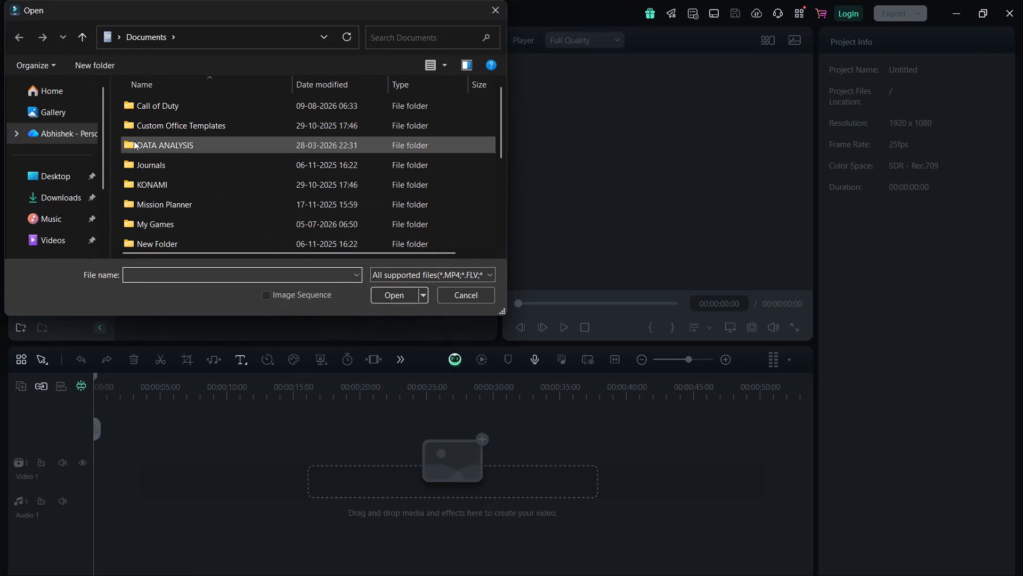
Browse to the Nainital folder inside Pictures in the media import dialog.
left_click(45, 113)
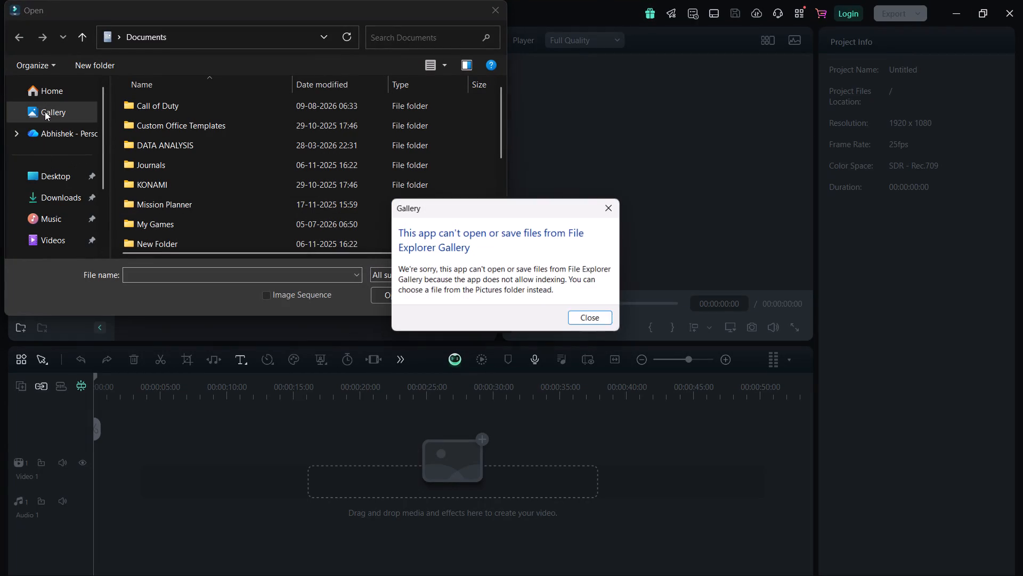
left_click(594, 313)
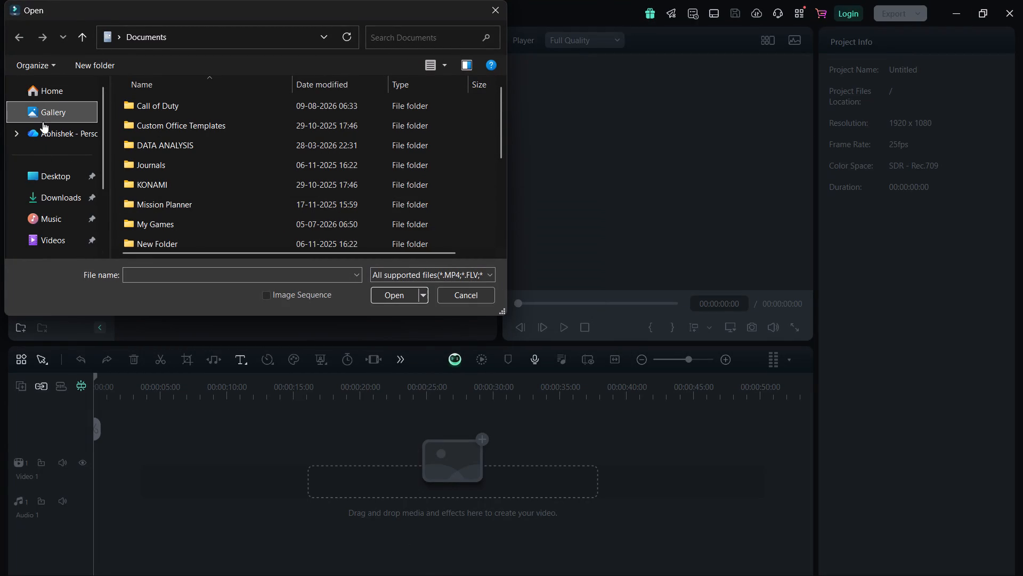
left_click(63, 86)
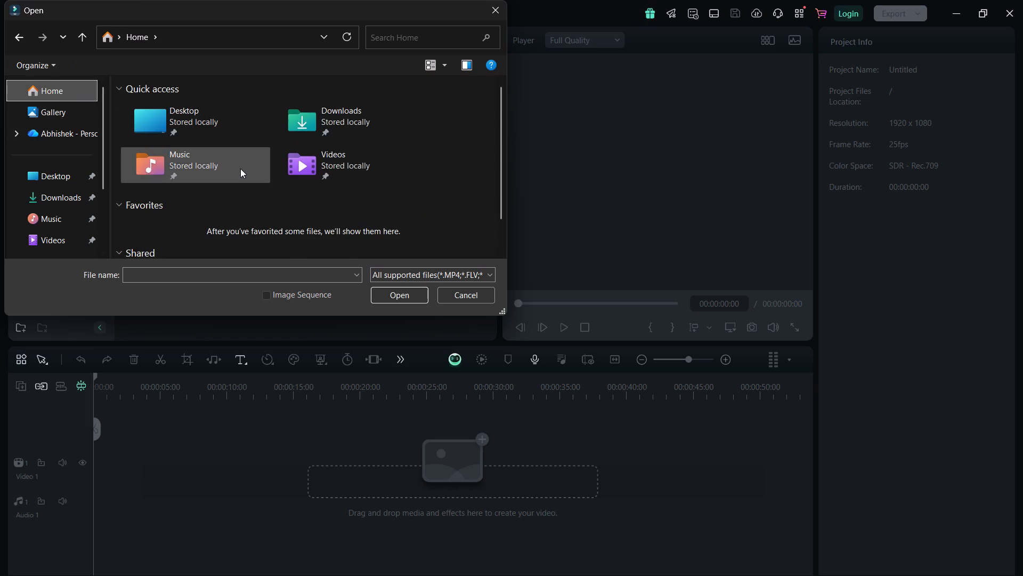
scroll(240, 169, "down", 3)
scroll(240, 169, "up", 3)
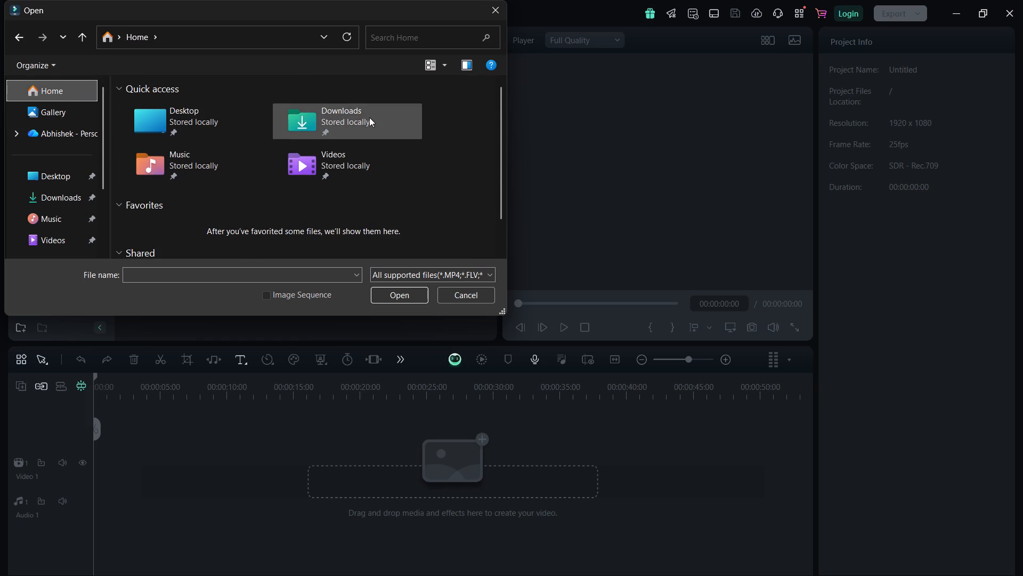
double_click(169, 133)
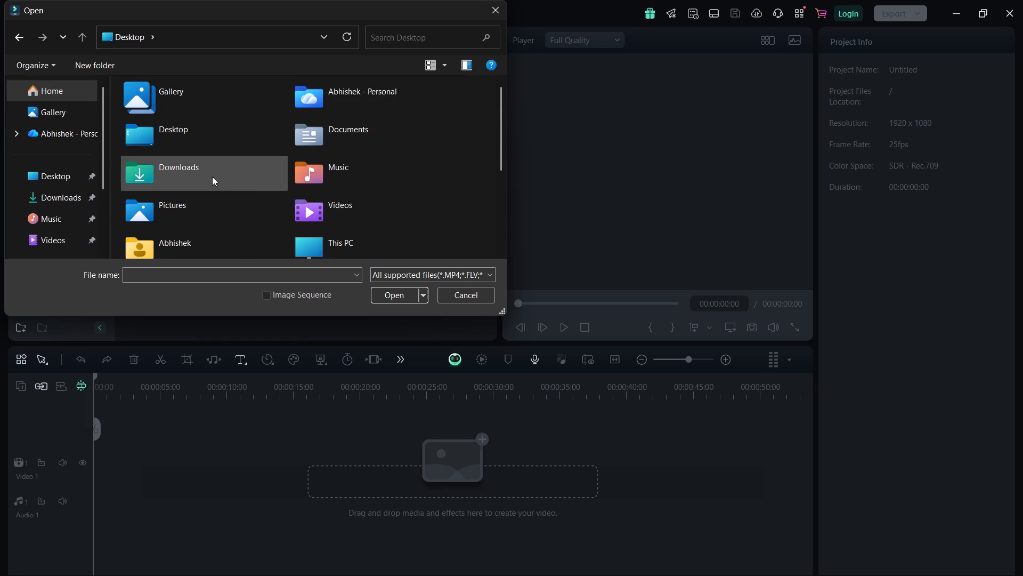
scroll(212, 177, "down", 1)
scroll(212, 177, "up", 3)
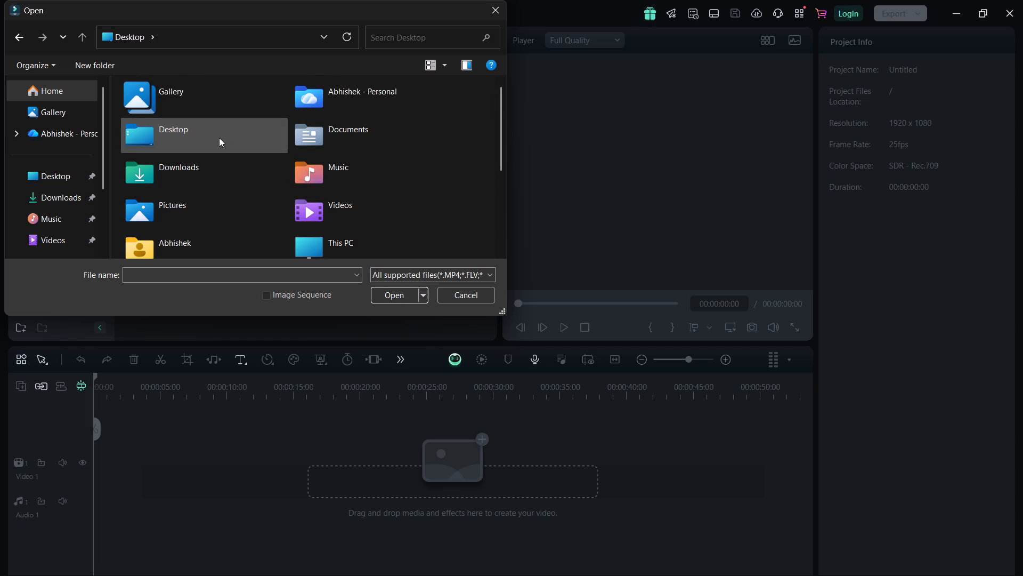
double_click(350, 202)
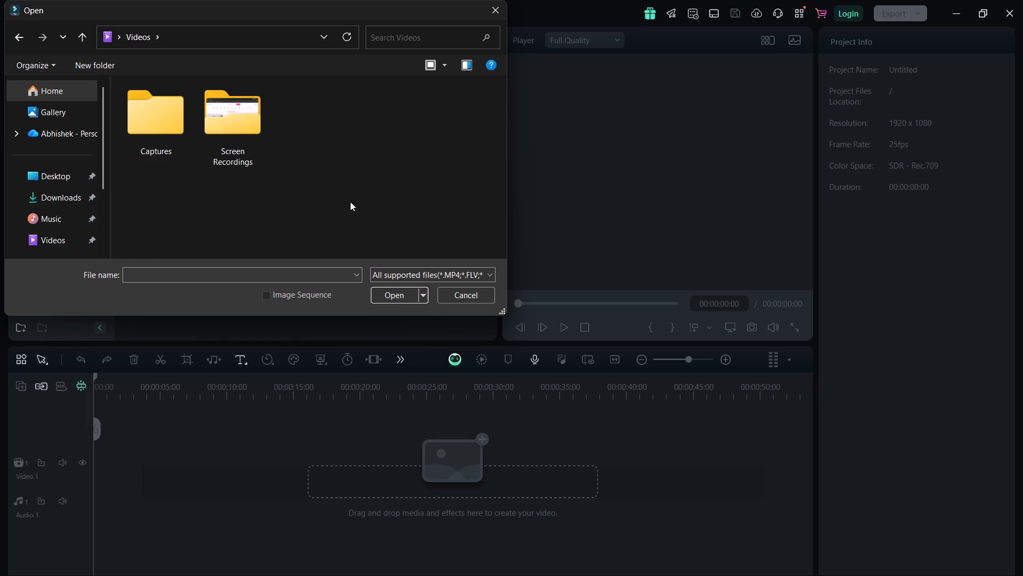
left_click(216, 183)
double_click(223, 218)
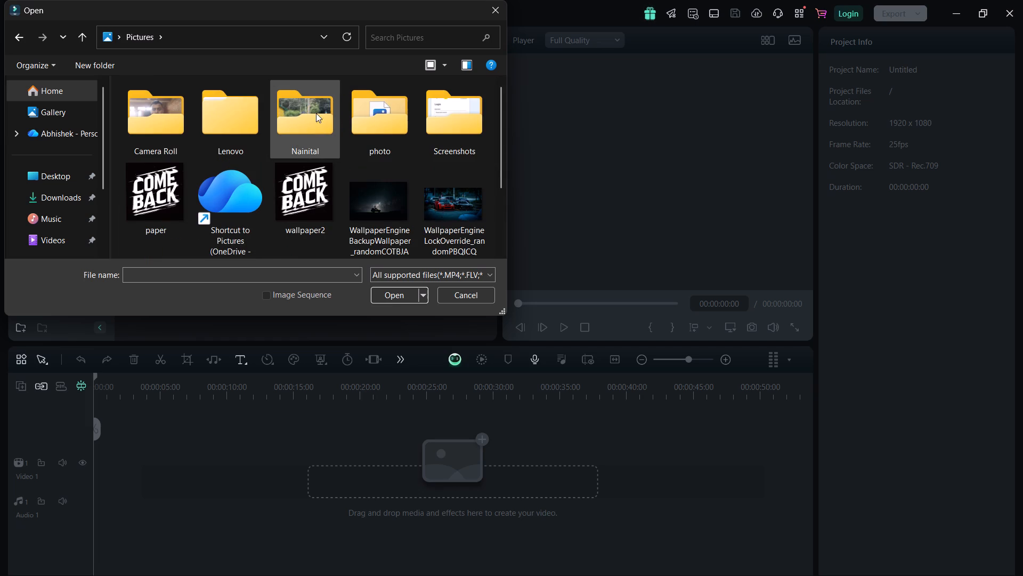
double_click(297, 113)
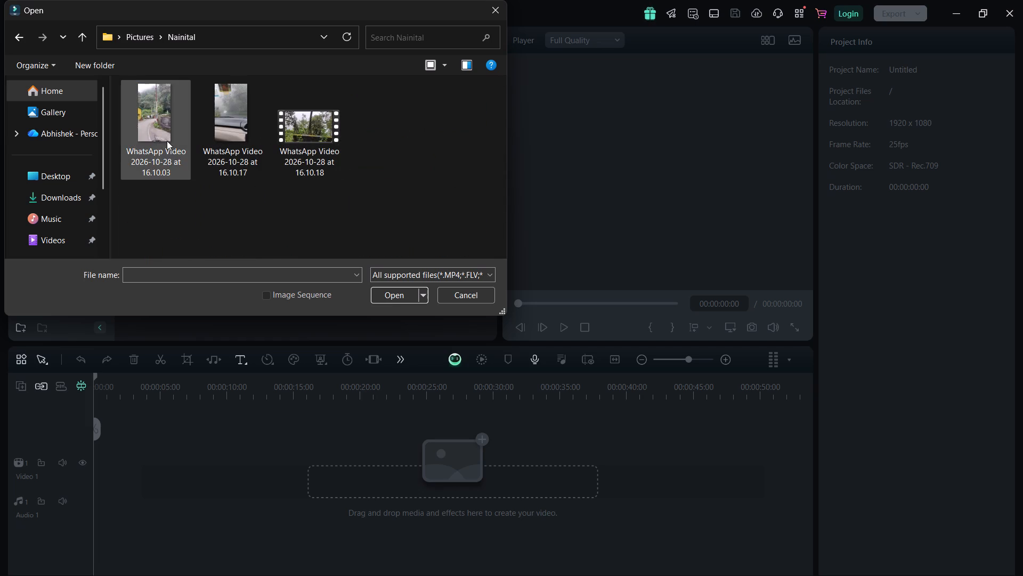
Import the file WhatsApp Video 2026-10-28 at 16.10.18 into the project media.
left_click(317, 115)
left_click(391, 296)
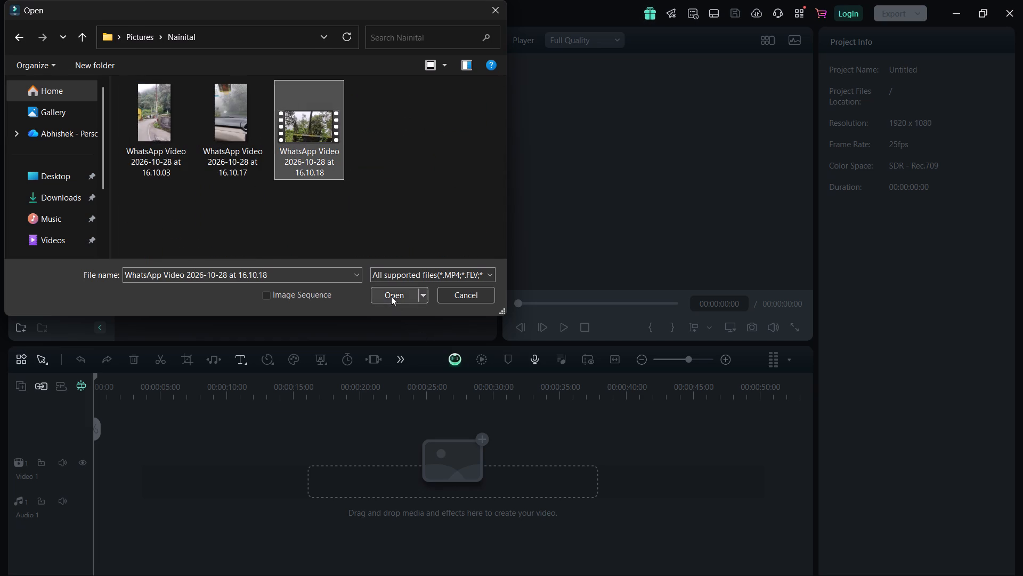
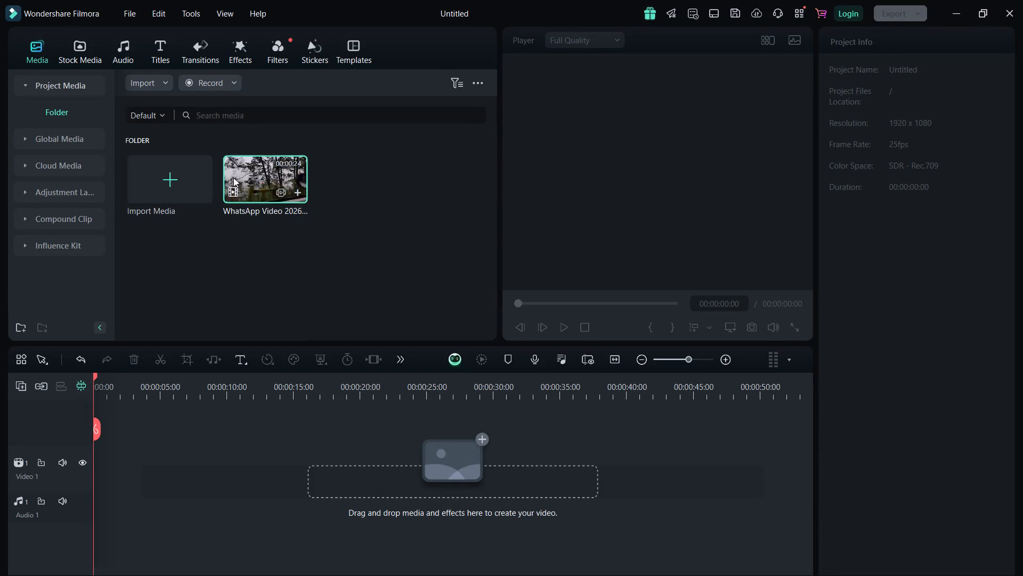
Import the WhatsApp videos ending 16.10.03 and 16.10.17 from the Nainital folder into the project media, and dismiss the multi-camera clip tip.
left_click(189, 194)
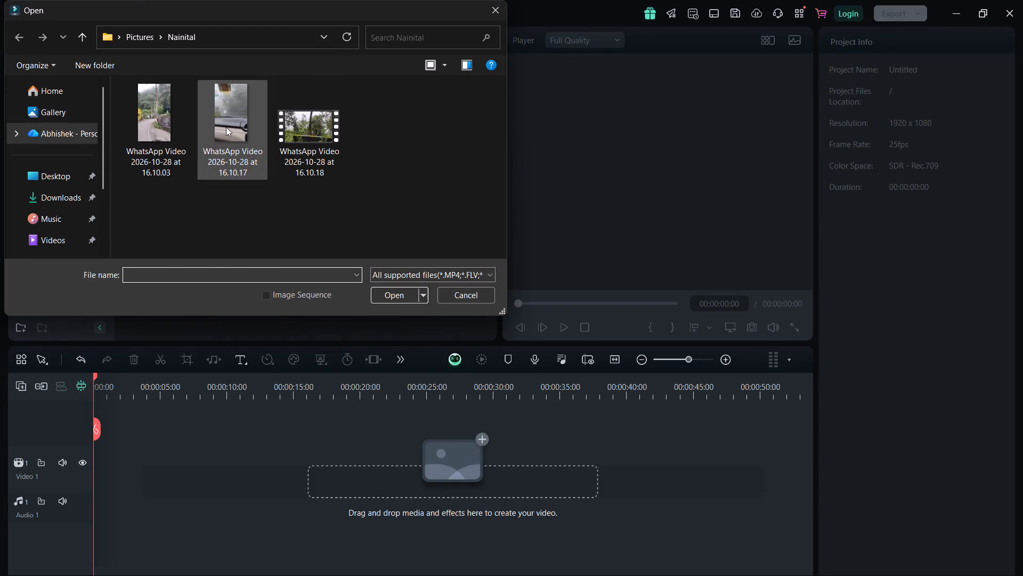
left_click(233, 113)
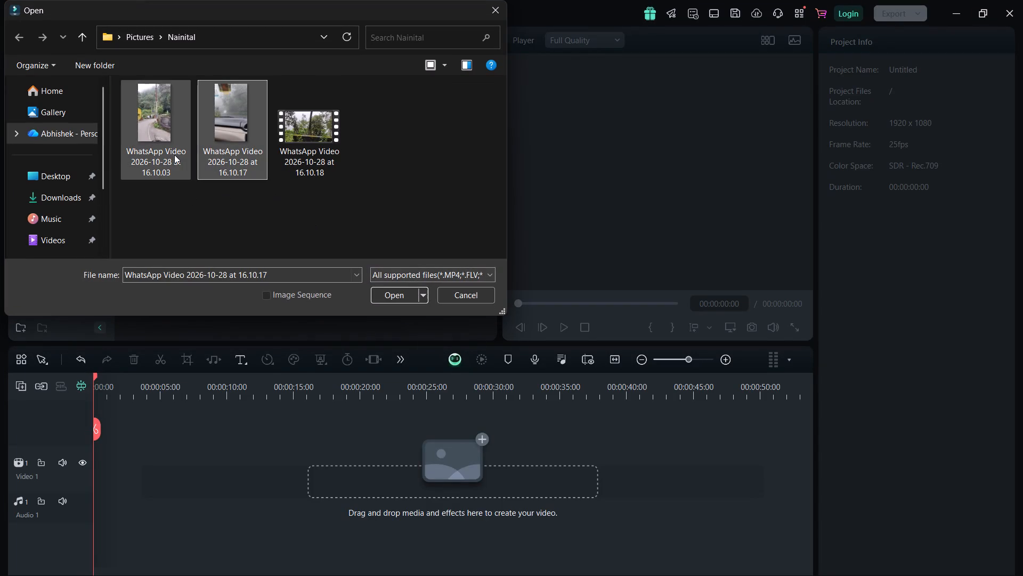
left_click(173, 149)
left_click_drag(188, 211, 248, 120)
left_click(378, 289)
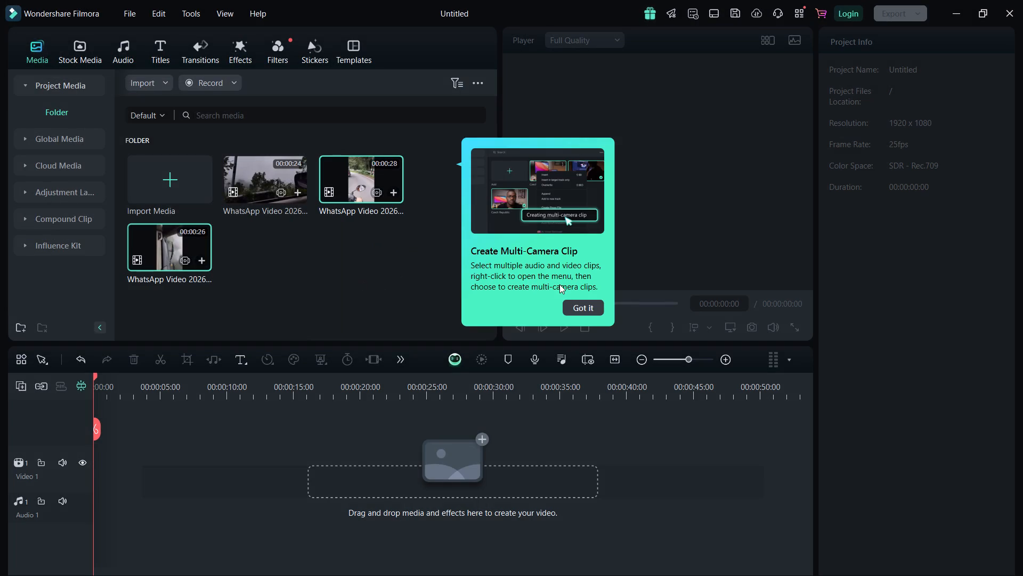
left_click(582, 307)
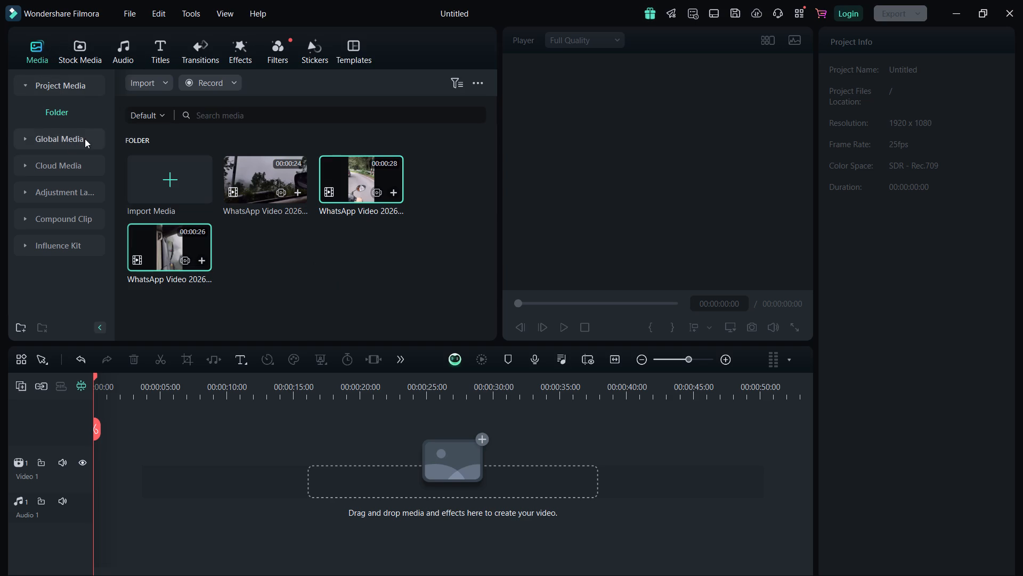
Add the 24-second WhatsApp video from the project media folder to the timeline.
left_click(218, 85)
left_click(296, 196)
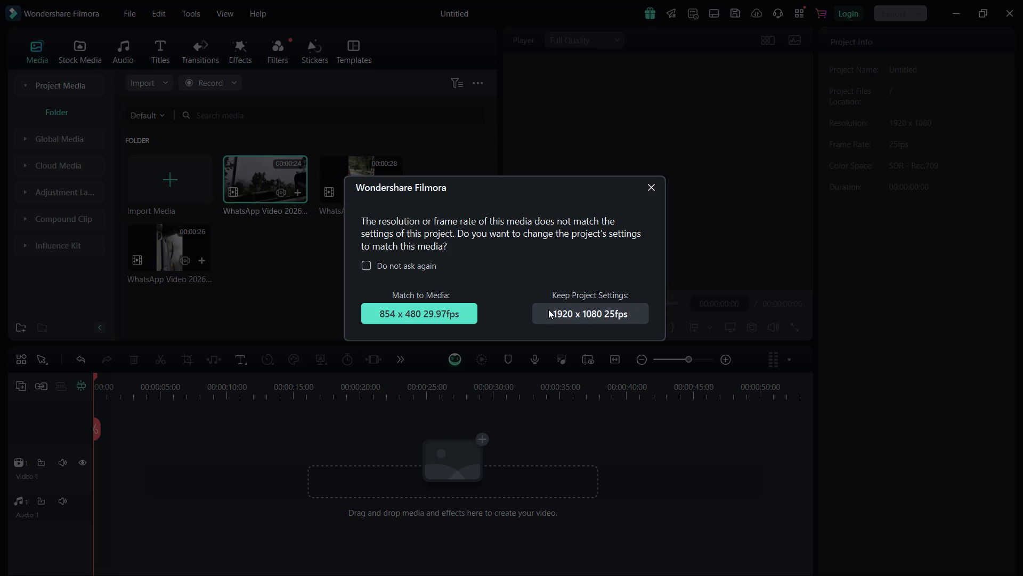
Place the 24-second WhatsApp clip on the timeline, keeping the project settings at 1920 x 1080 25fps.
left_click(604, 320)
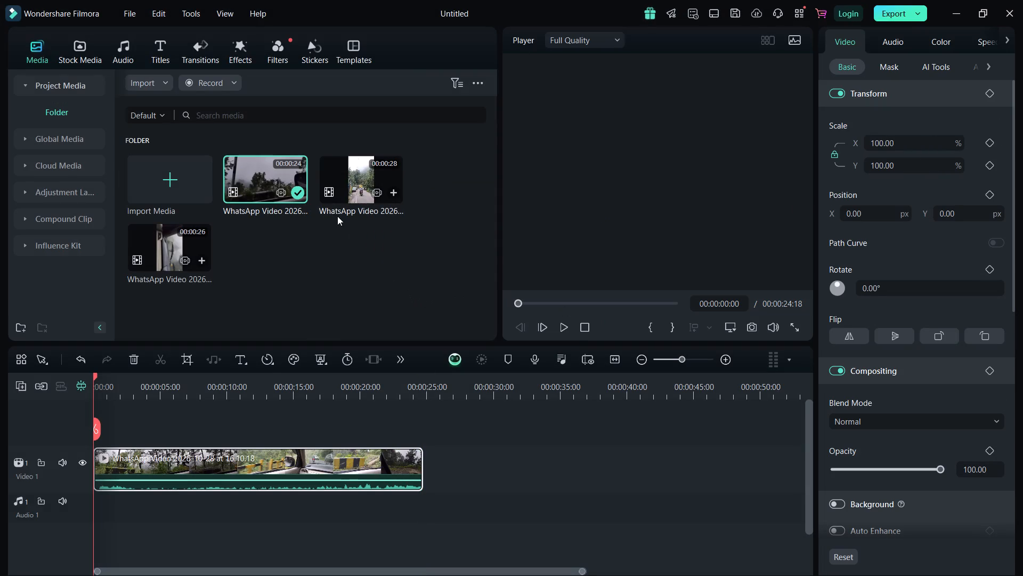
Insert the 28-second WhatsApp video at the start of the Video 1 track, ahead of the 24-second clip.
left_click(396, 194)
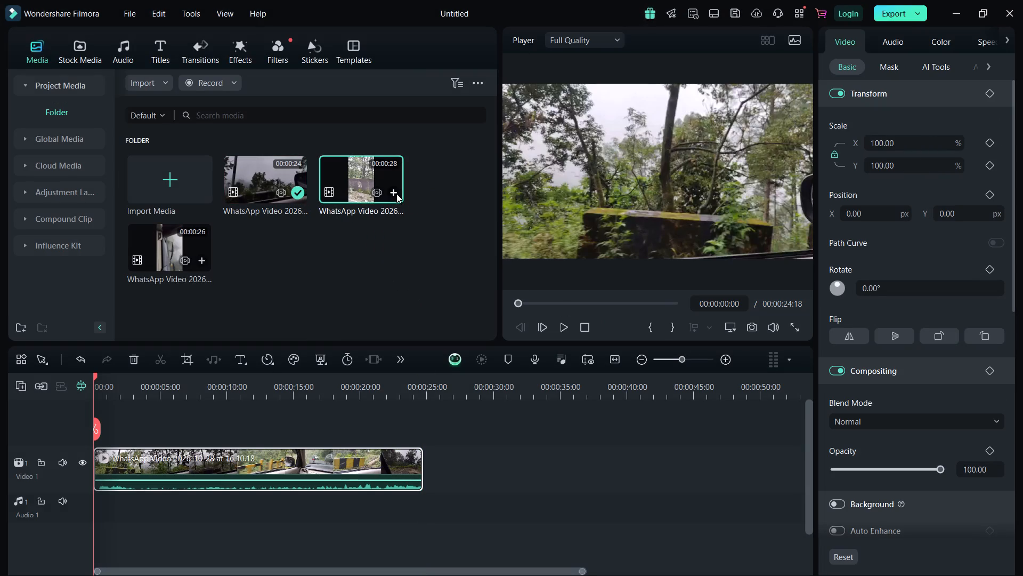
left_click(578, 310)
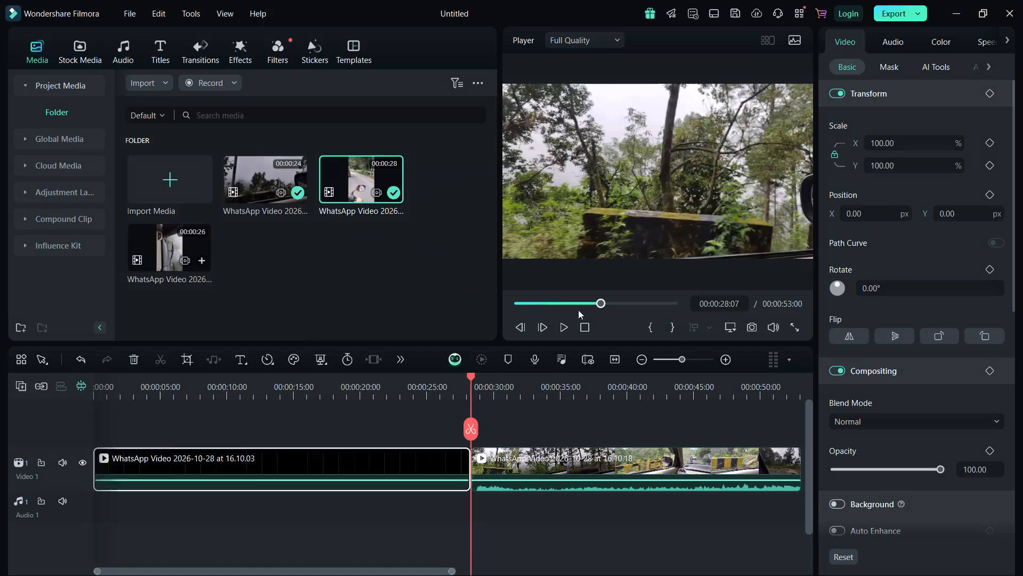
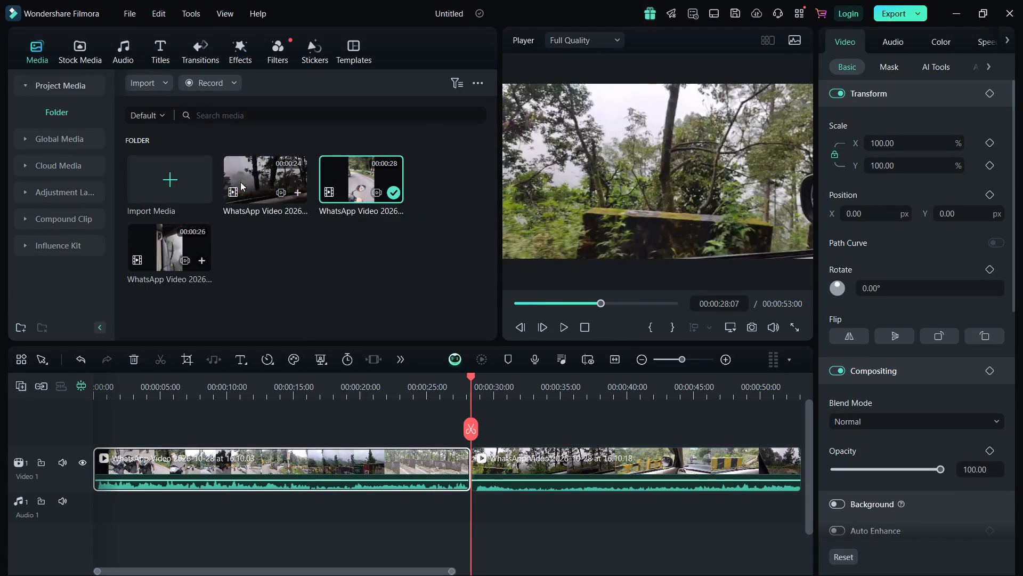
Insert the 26-second WhatsApp video at the start of the Video 1 track, keeping the project settings at 1920 x 1080 25fps.
left_click_drag(603, 305, 454, 306)
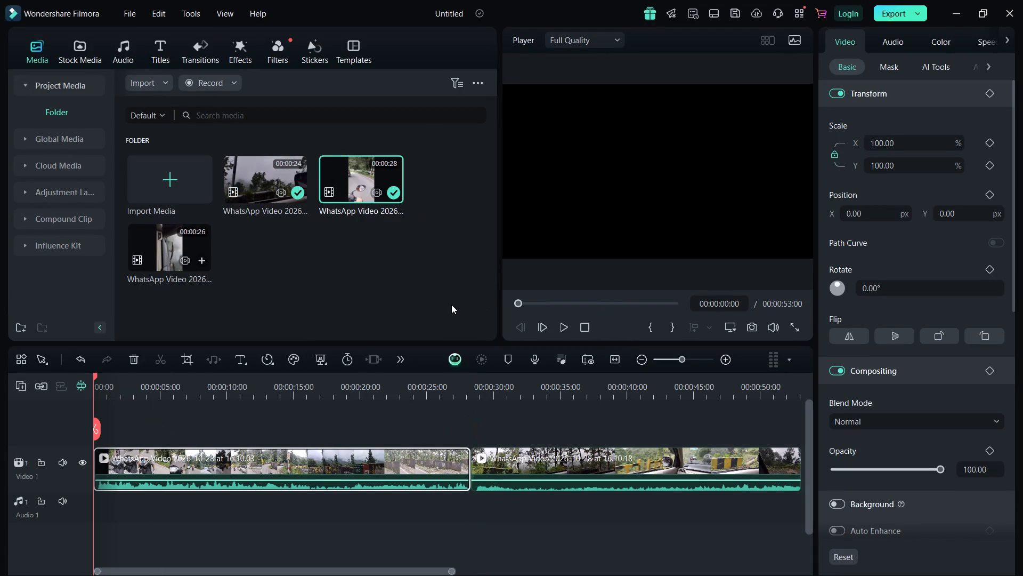
left_click(201, 265)
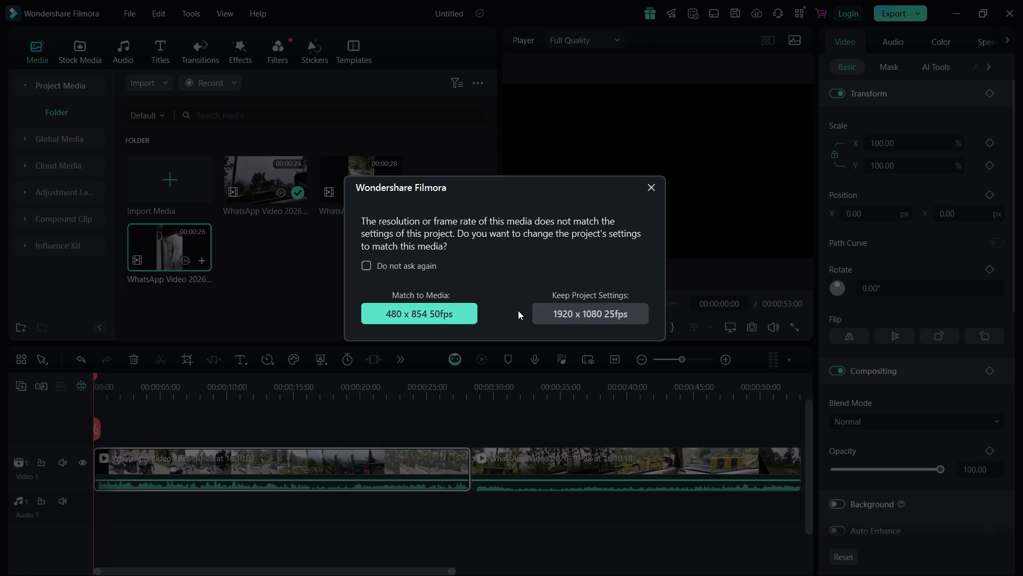
left_click(575, 314)
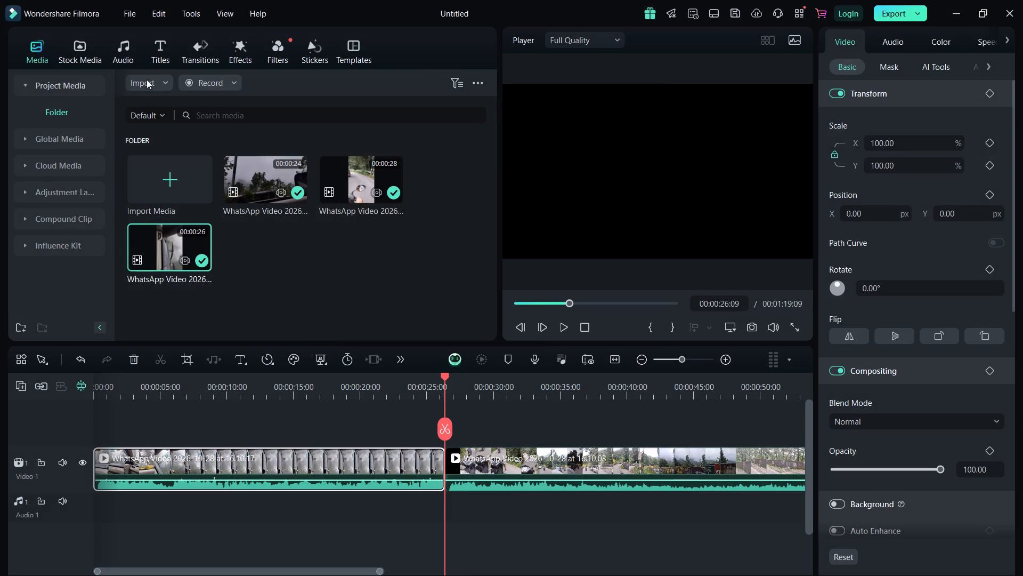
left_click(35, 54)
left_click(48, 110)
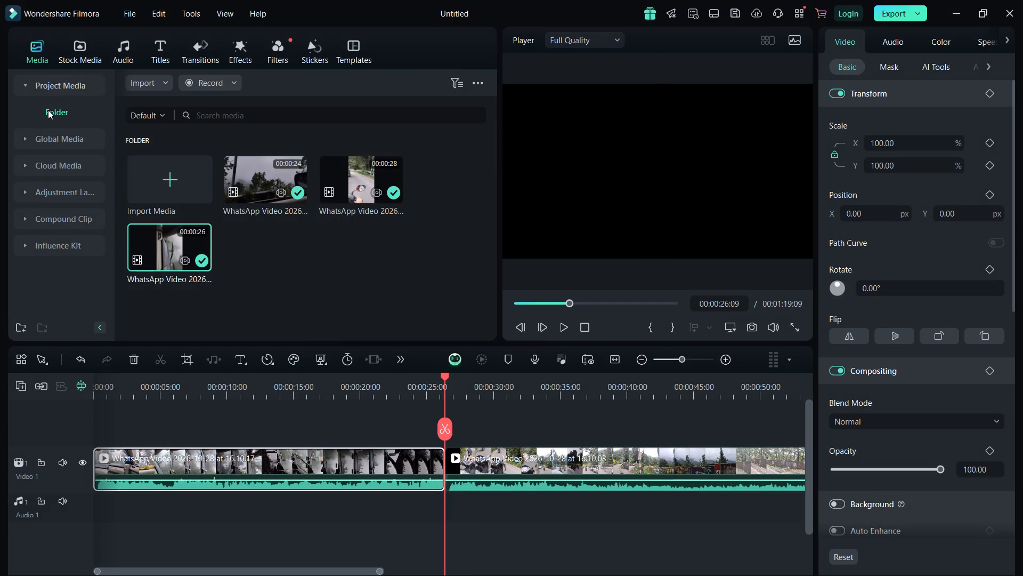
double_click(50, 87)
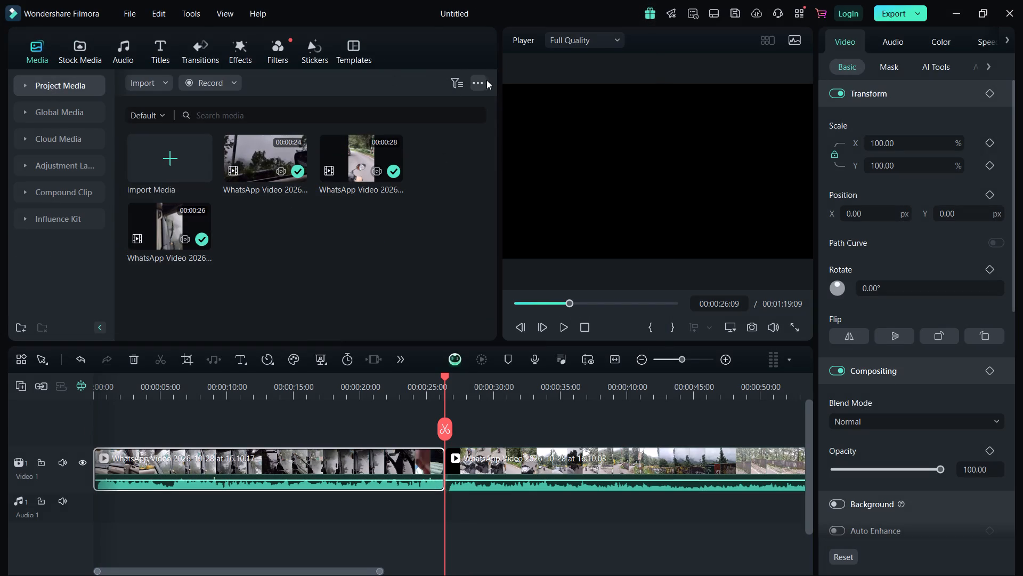
Narrow the media library area to enlarge the preview player.
left_click_drag(497, 122, 399, 124)
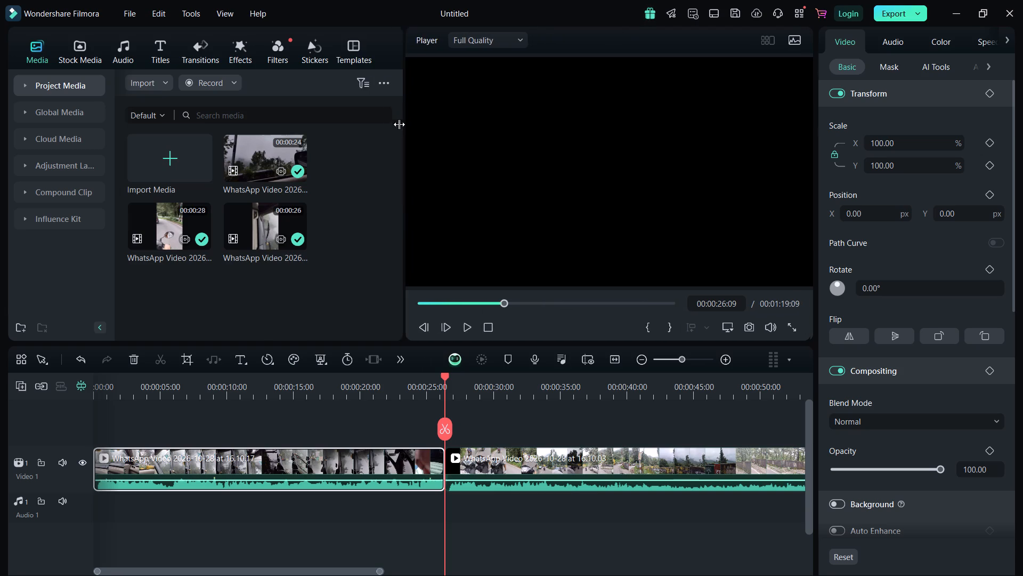
left_click_drag(399, 124, 363, 124)
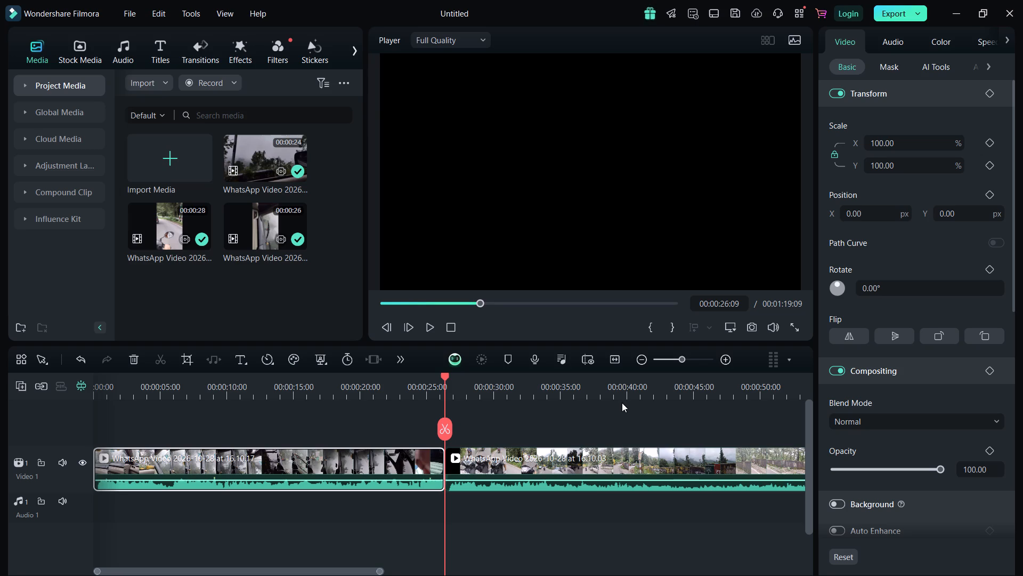
Trim about 1.4 seconds off the start of the second clip on the Video 1 track.
left_click_drag(448, 457, 467, 454)
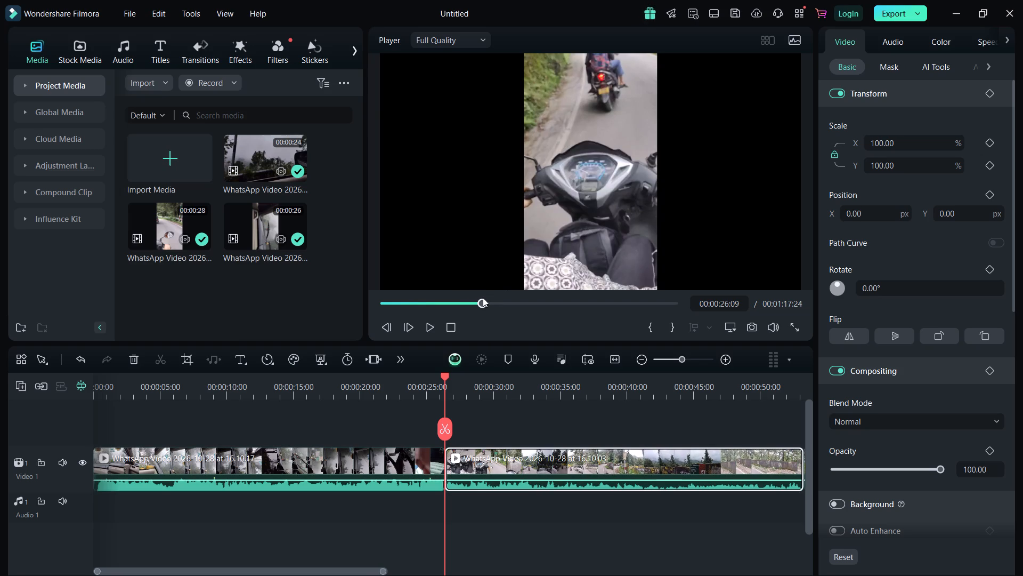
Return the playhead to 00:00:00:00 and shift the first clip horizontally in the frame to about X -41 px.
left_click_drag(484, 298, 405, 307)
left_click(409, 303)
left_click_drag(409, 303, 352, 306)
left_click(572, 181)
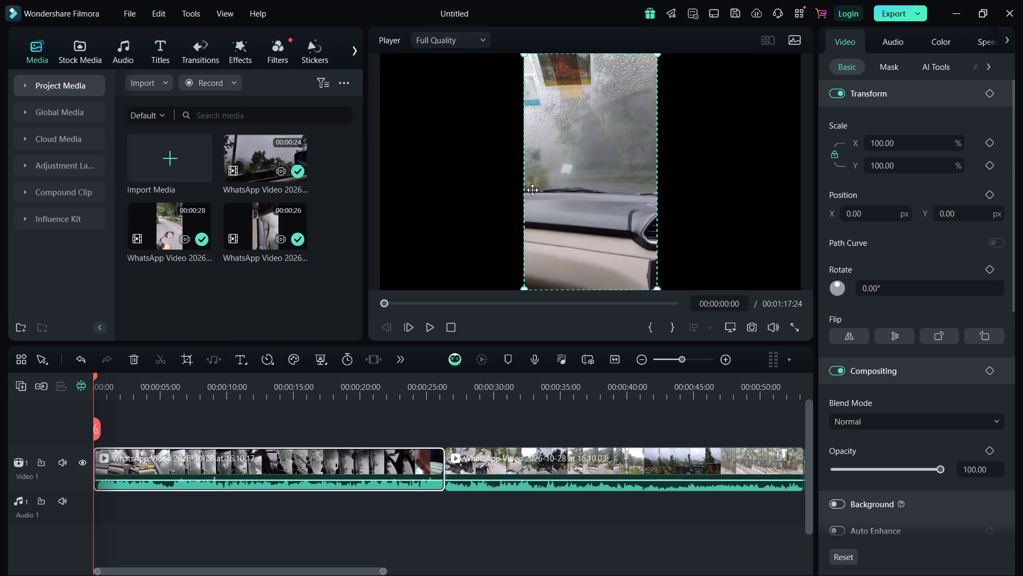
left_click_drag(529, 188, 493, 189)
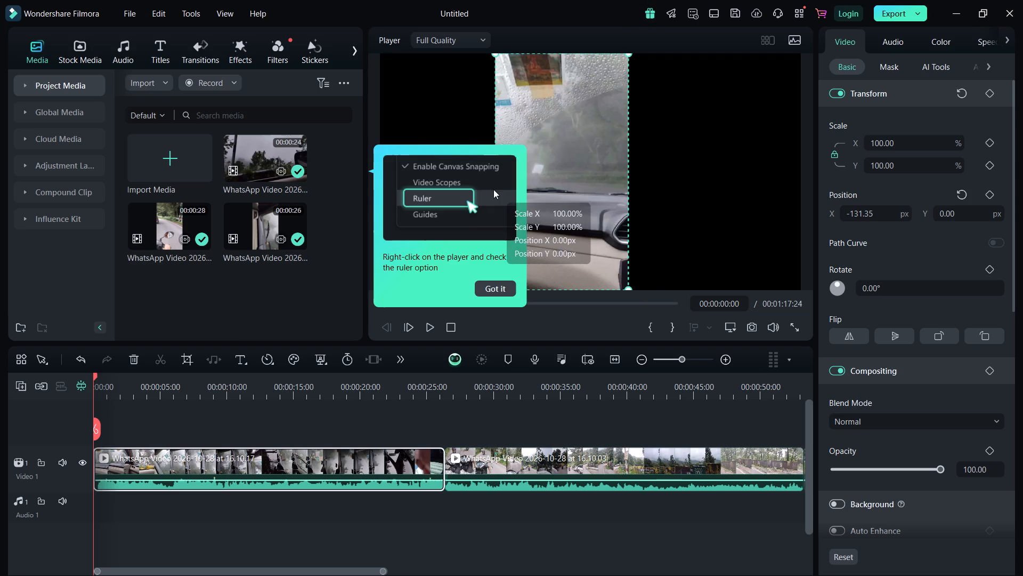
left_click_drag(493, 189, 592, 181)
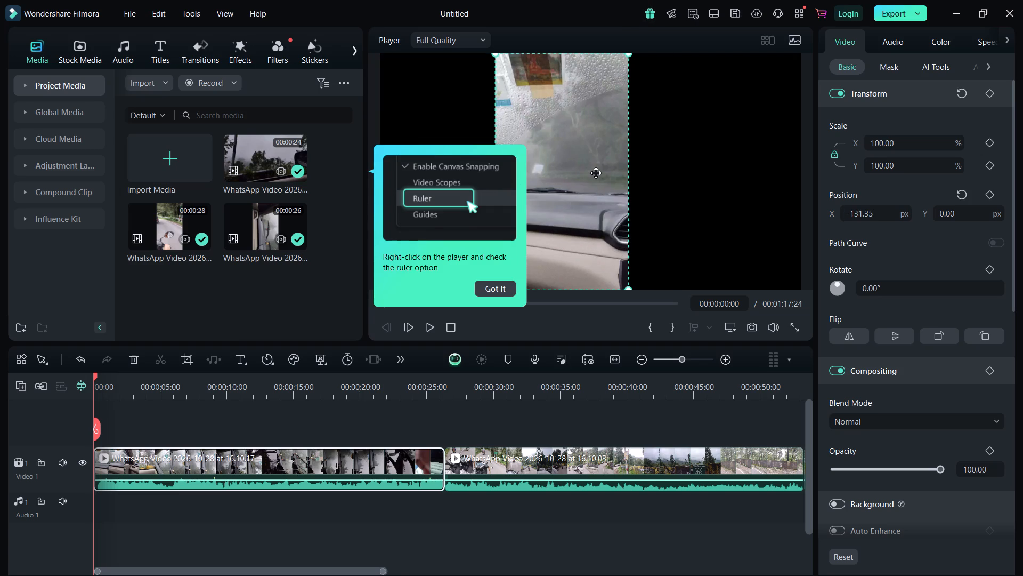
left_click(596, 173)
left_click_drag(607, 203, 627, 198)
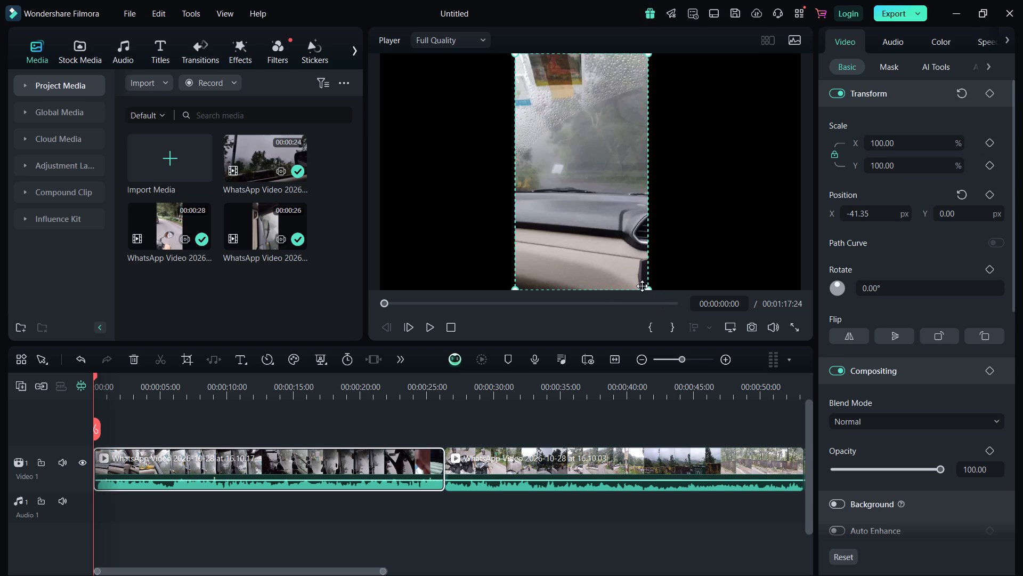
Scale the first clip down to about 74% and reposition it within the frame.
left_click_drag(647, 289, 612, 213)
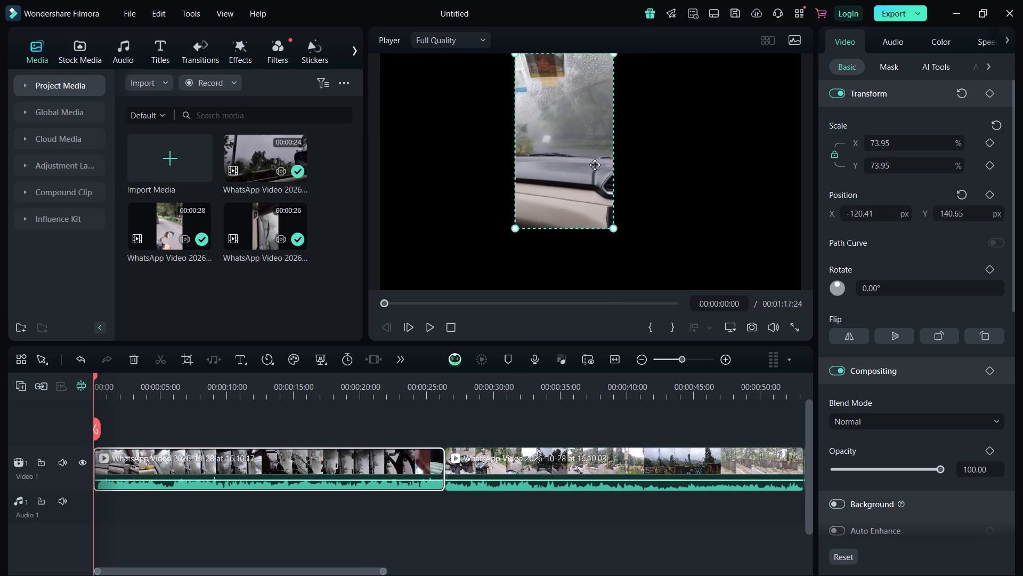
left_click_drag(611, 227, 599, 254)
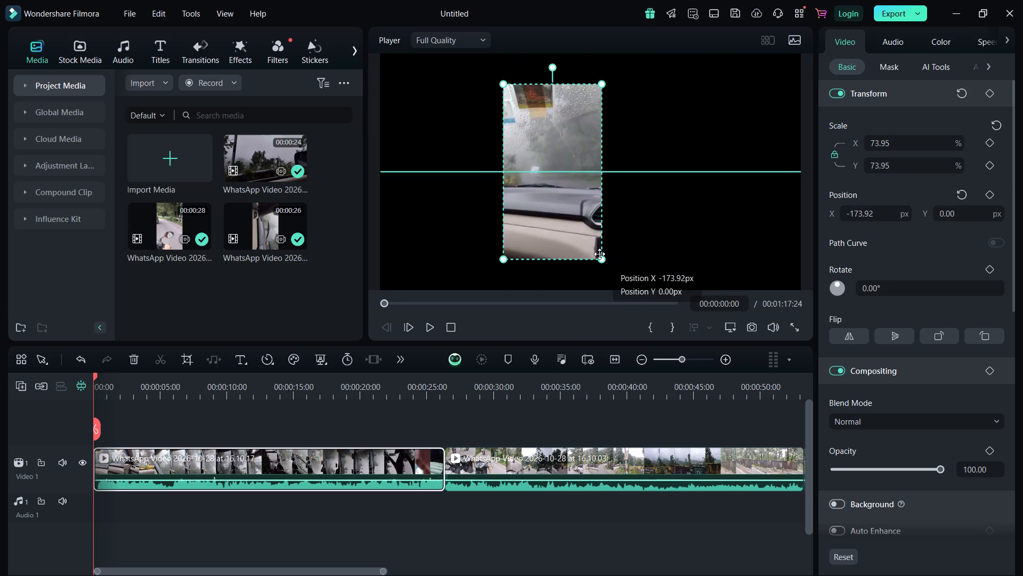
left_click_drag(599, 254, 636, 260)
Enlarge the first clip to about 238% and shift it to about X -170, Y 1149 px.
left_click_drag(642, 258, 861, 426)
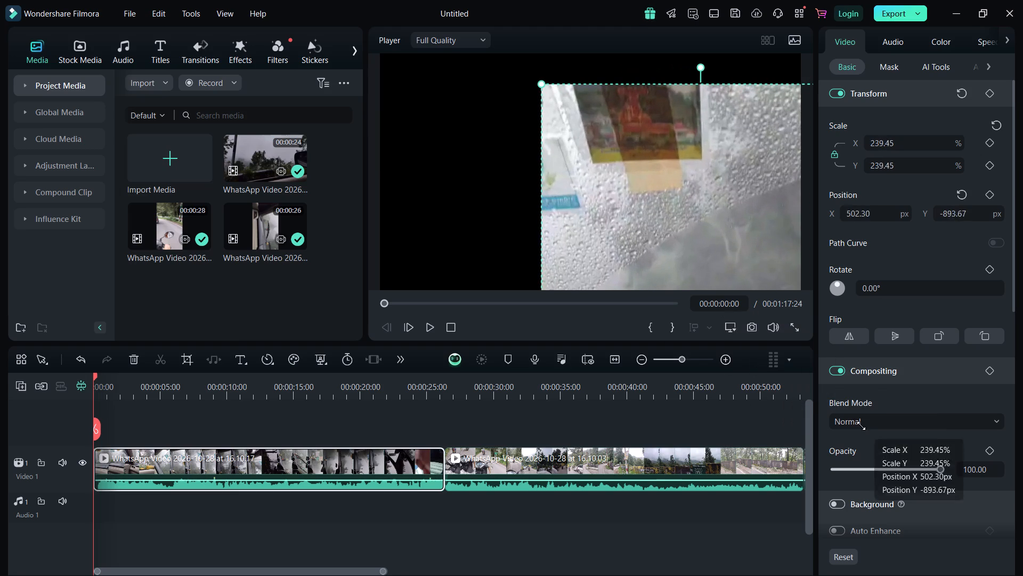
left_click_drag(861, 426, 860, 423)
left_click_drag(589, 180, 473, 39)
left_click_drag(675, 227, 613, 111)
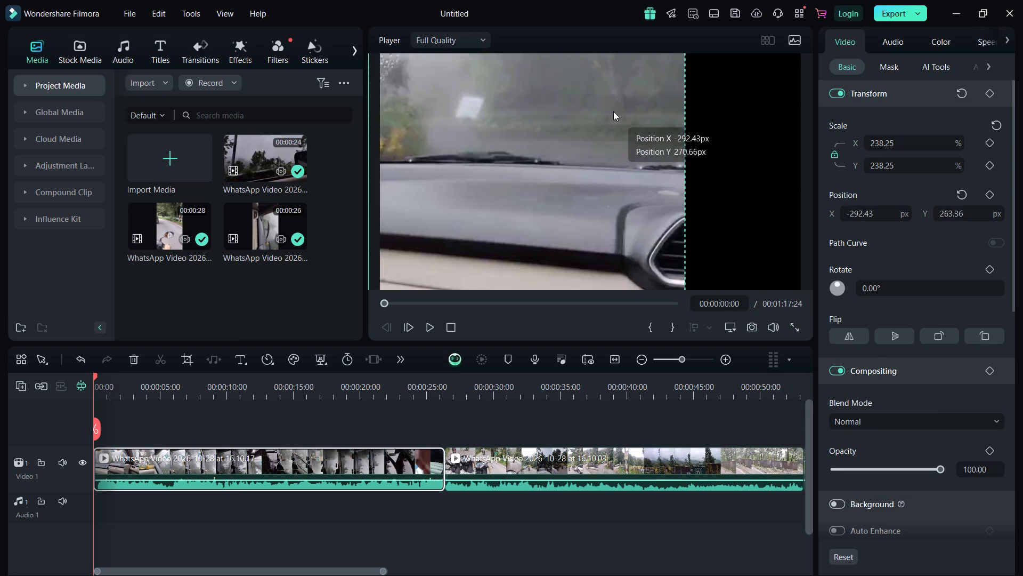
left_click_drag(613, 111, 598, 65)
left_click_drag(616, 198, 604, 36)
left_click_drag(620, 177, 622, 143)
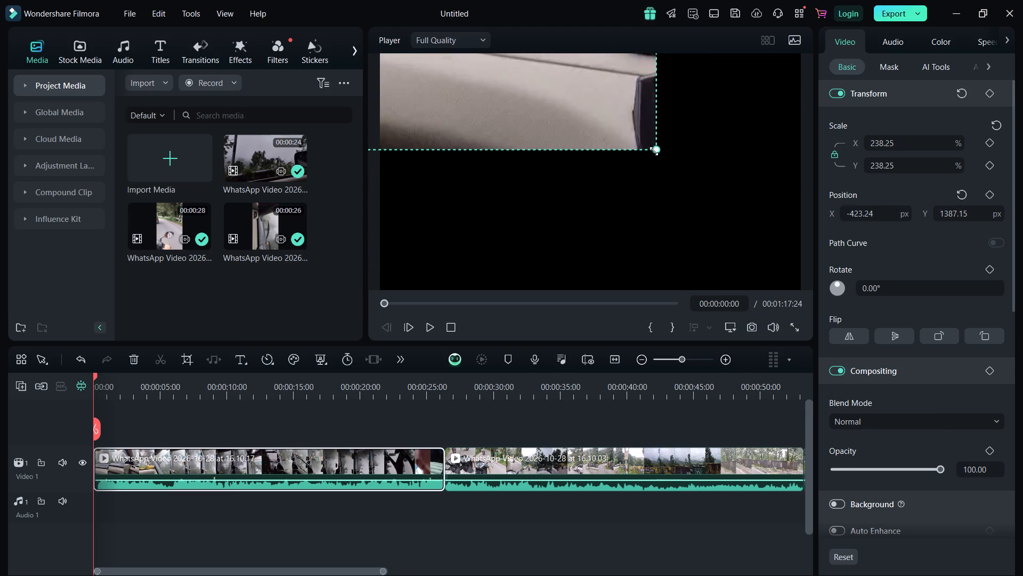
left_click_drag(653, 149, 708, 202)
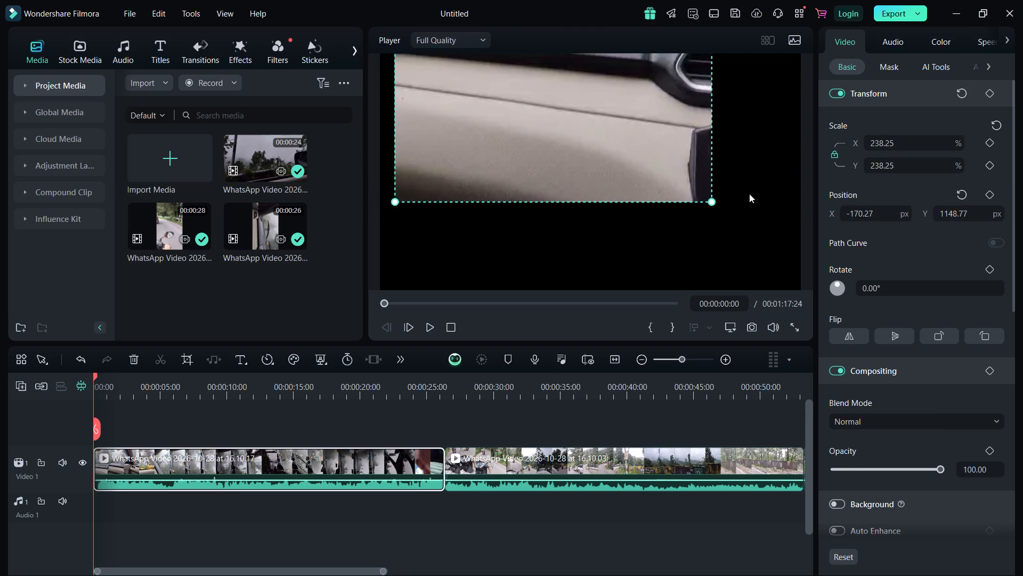
Scale the first clip up to about 328% and position it at about X -79, Y 239 px.
left_click_drag(713, 200, 833, 323)
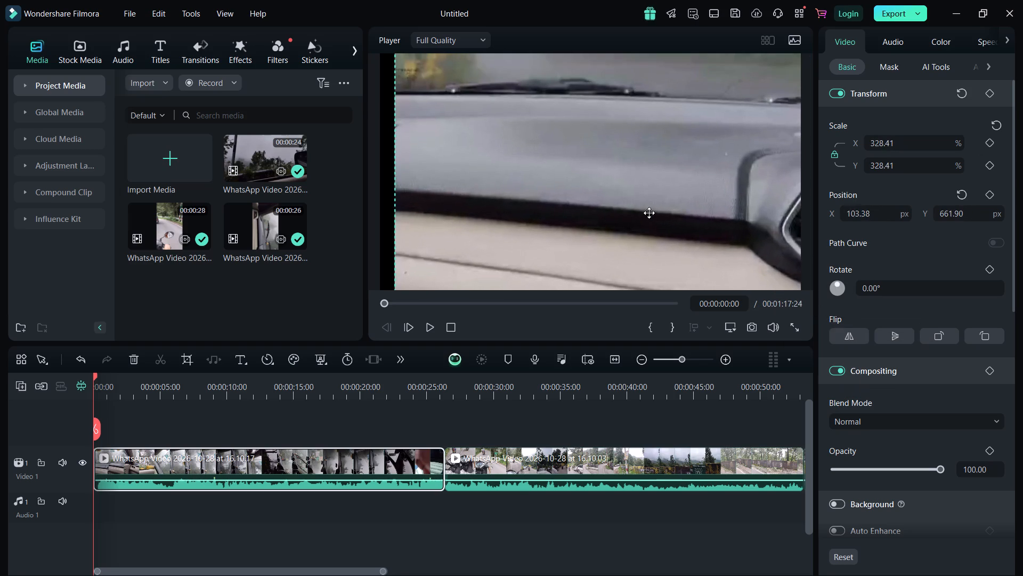
left_click_drag(649, 213, 610, 304)
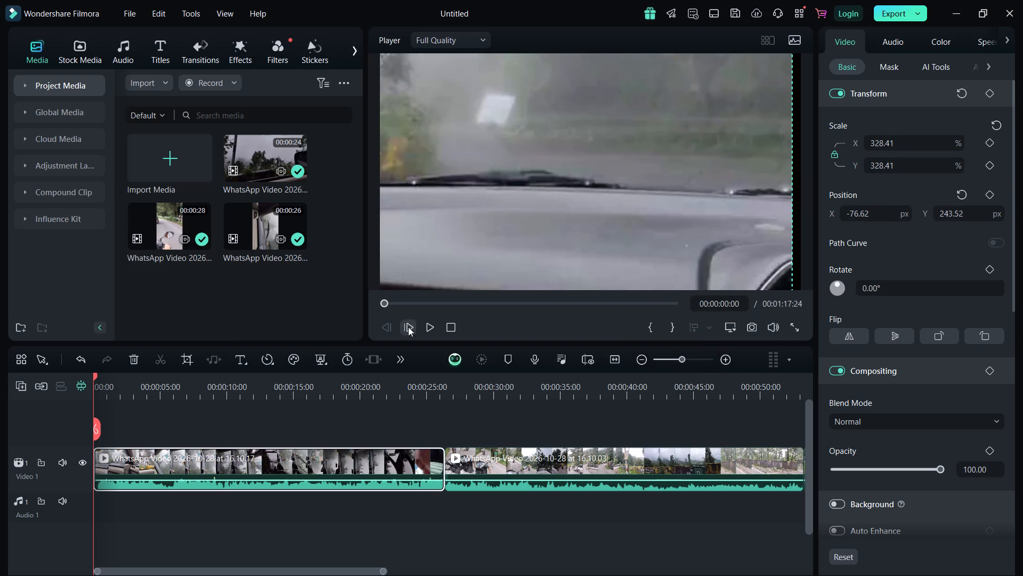
left_click(435, 246)
left_click(572, 184)
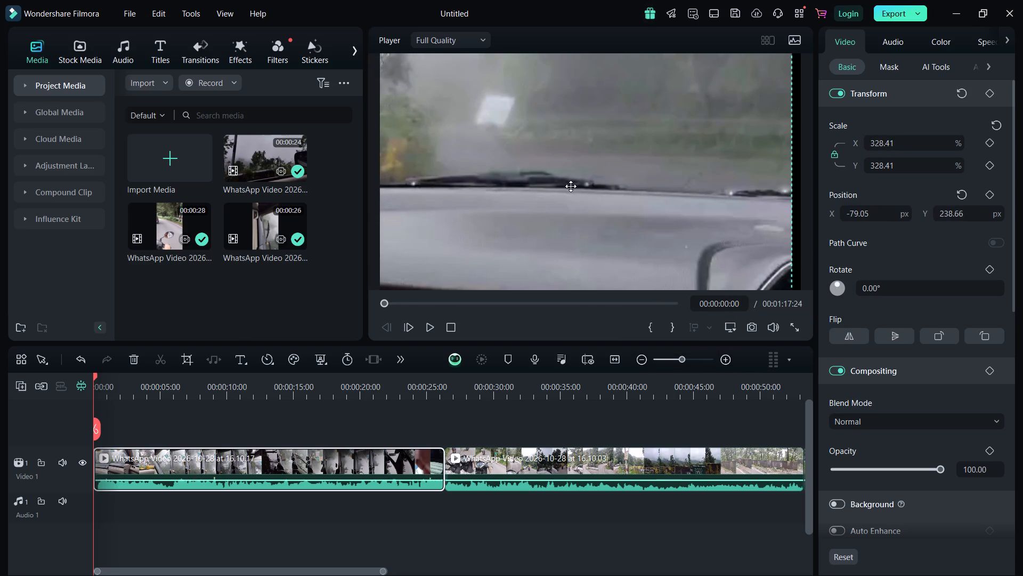
Play the opening seconds of the first clip to check its enlarged framing.
right_click(559, 324)
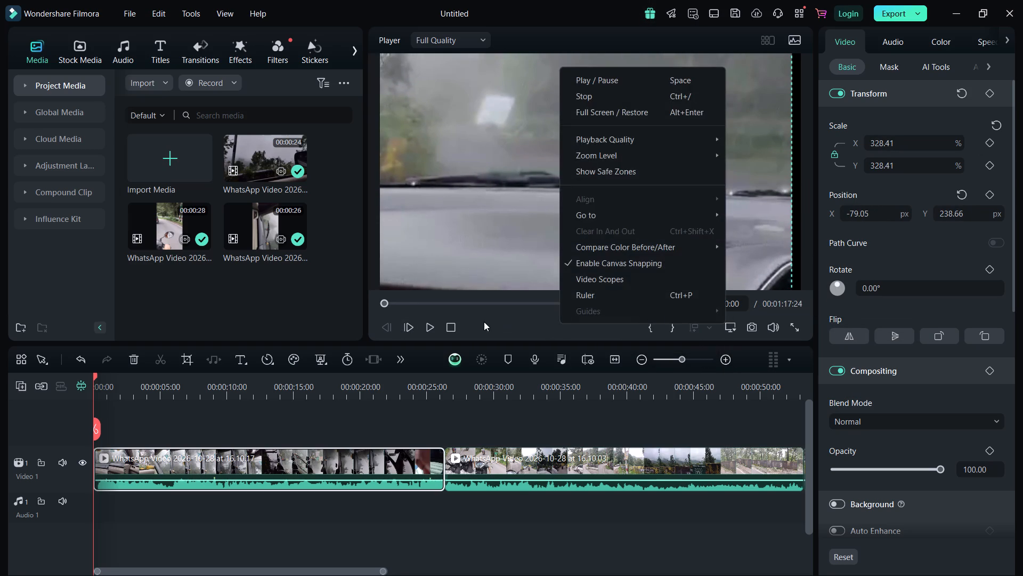
left_click(484, 322)
left_click(435, 329)
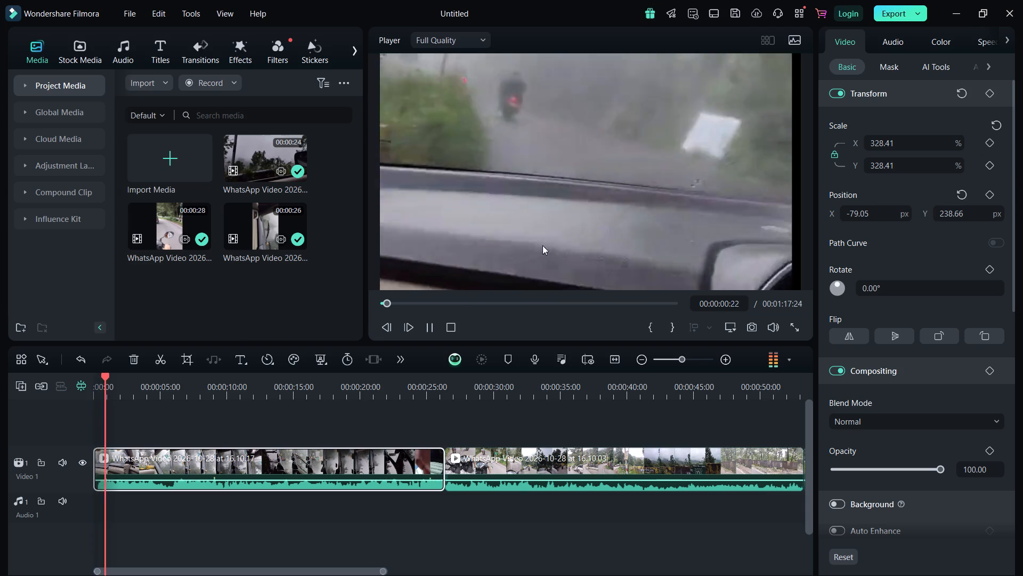
left_click_drag(565, 163, 550, 202)
left_click_drag(580, 164, 573, 238)
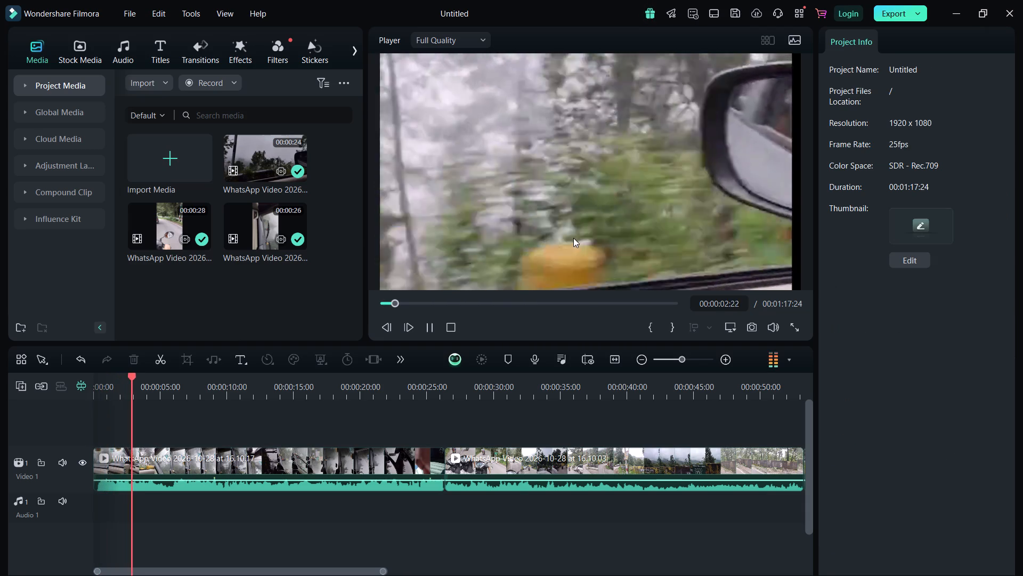
left_click(426, 322)
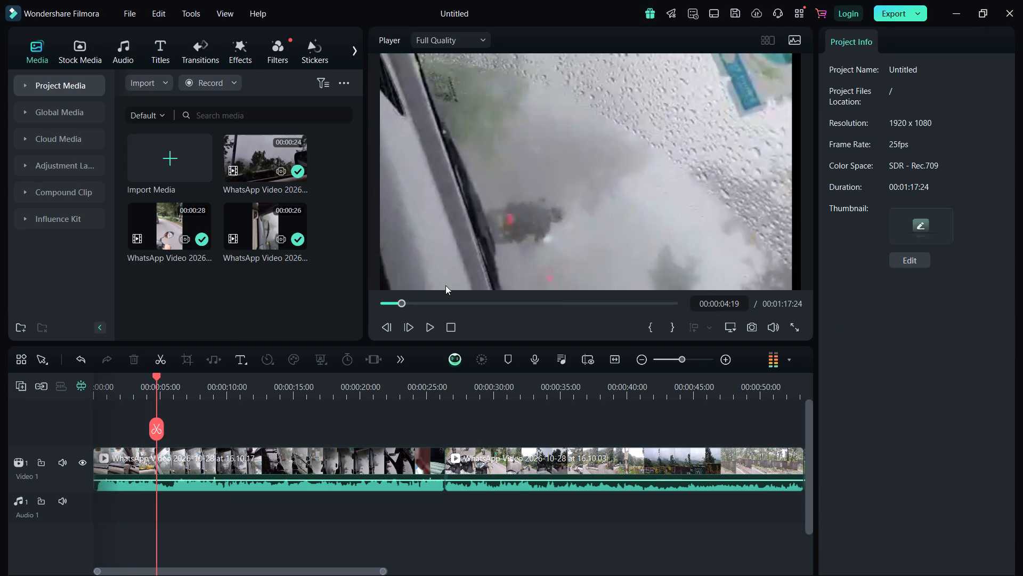
Reposition the first clip to about X -19, Y 231 px so it covers the full frame width.
left_click_drag(501, 188, 523, 220)
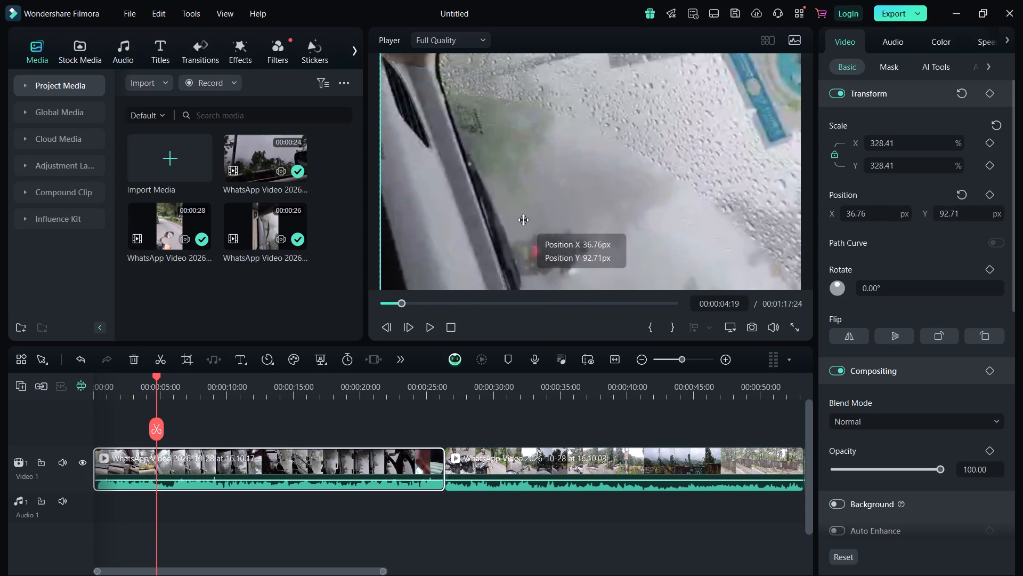
left_click_drag(523, 220, 512, 189)
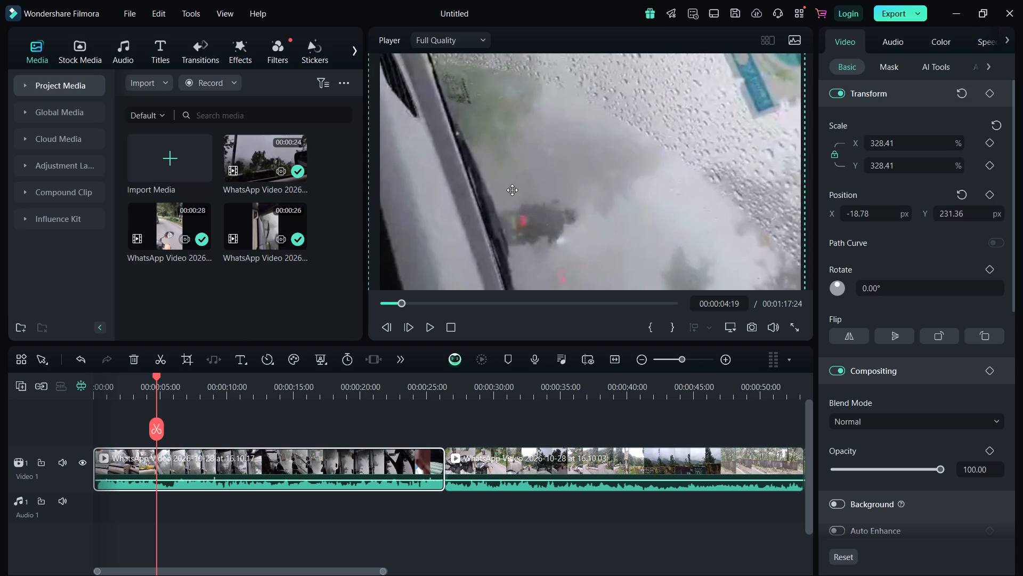
Play the first clip from 00:00:04:19 to about 00:00:16:13 to check its enlarged framing.
scroll(512, 190, "up", 1)
scroll(512, 190, "down", 1)
scroll(515, 191, "down", 1, "ctrl")
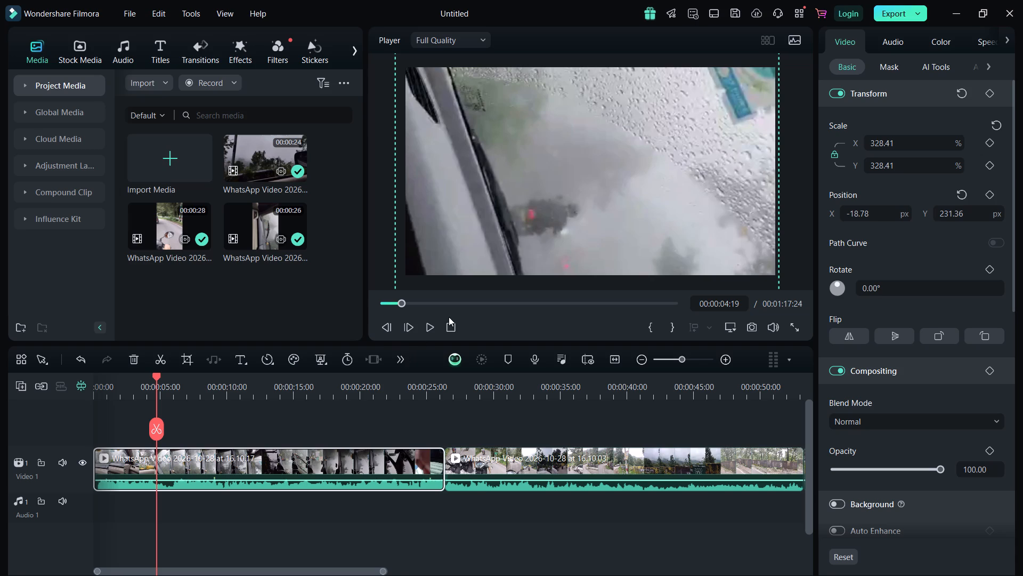
left_click(435, 324)
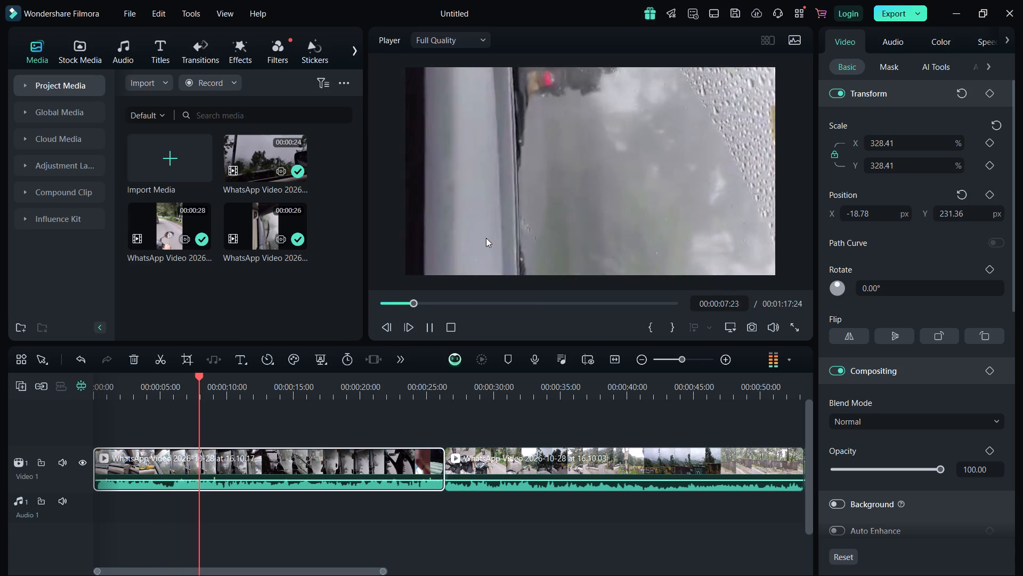
left_click_drag(486, 238, 494, 271)
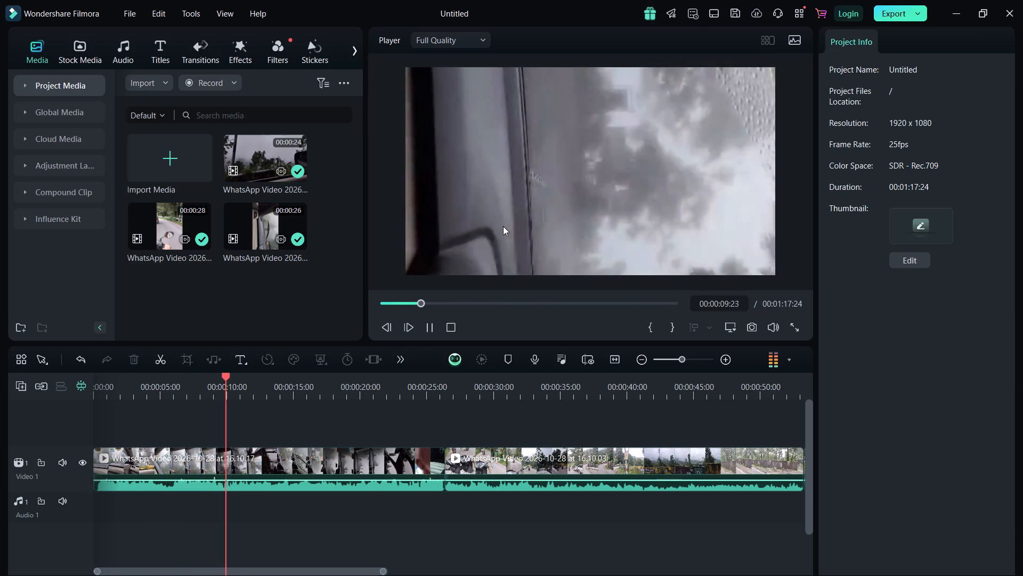
scroll(503, 226, "down", 7, "ctrl")
scroll(503, 226, "up", 3, "ctrl")
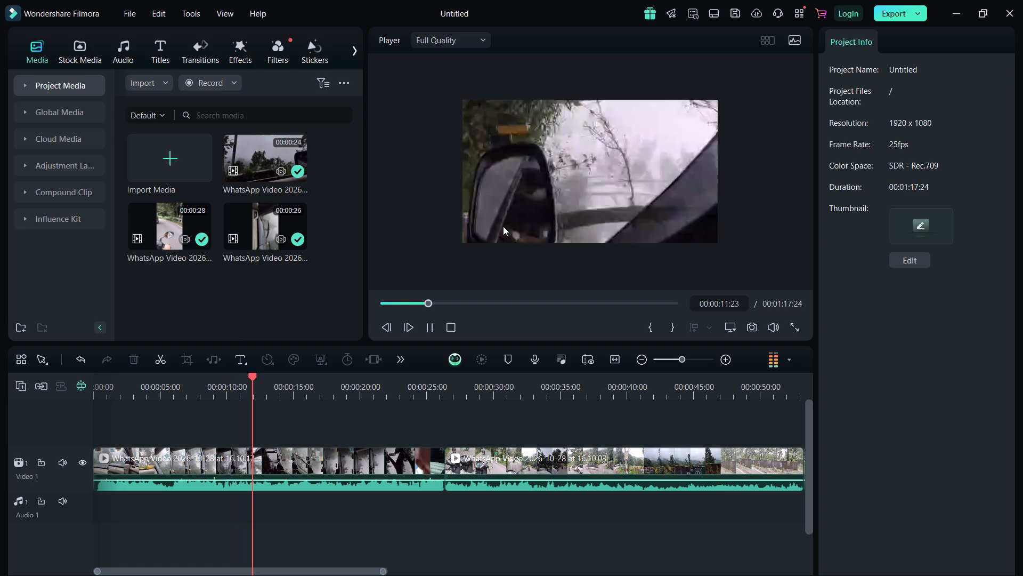
scroll(503, 226, "up", 3, "ctrl")
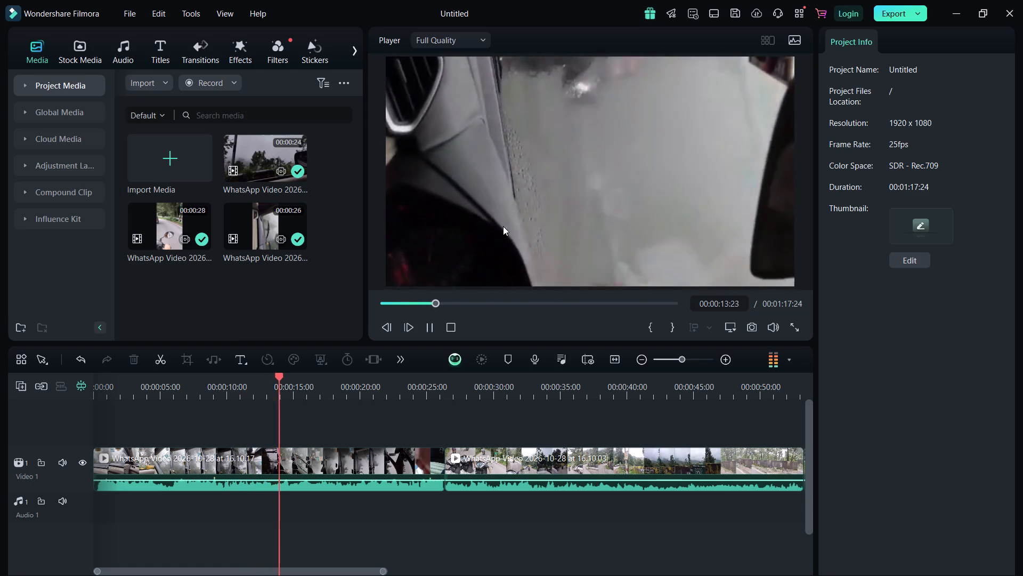
left_click_drag(564, 212, 426, 0)
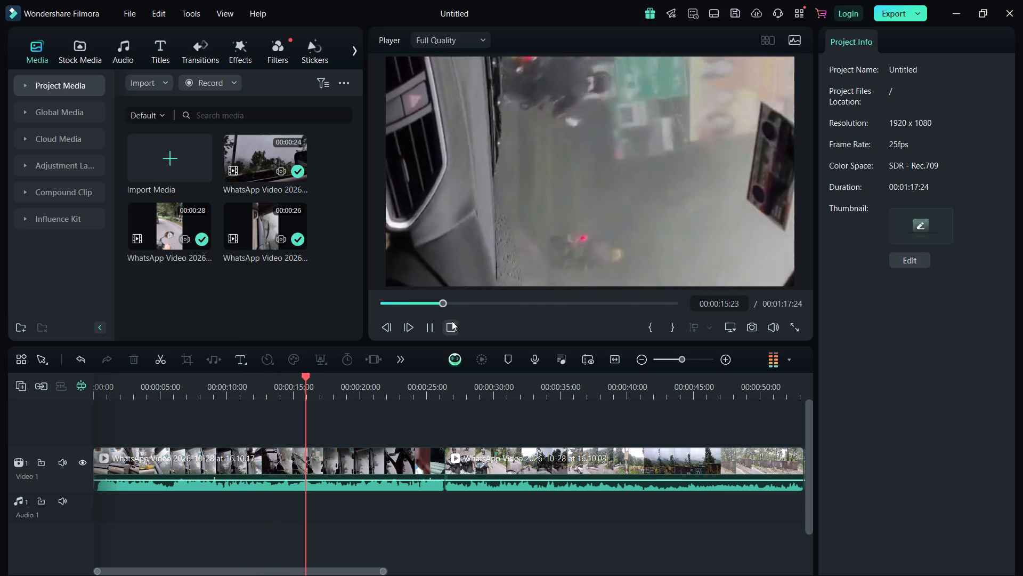
left_click(427, 326)
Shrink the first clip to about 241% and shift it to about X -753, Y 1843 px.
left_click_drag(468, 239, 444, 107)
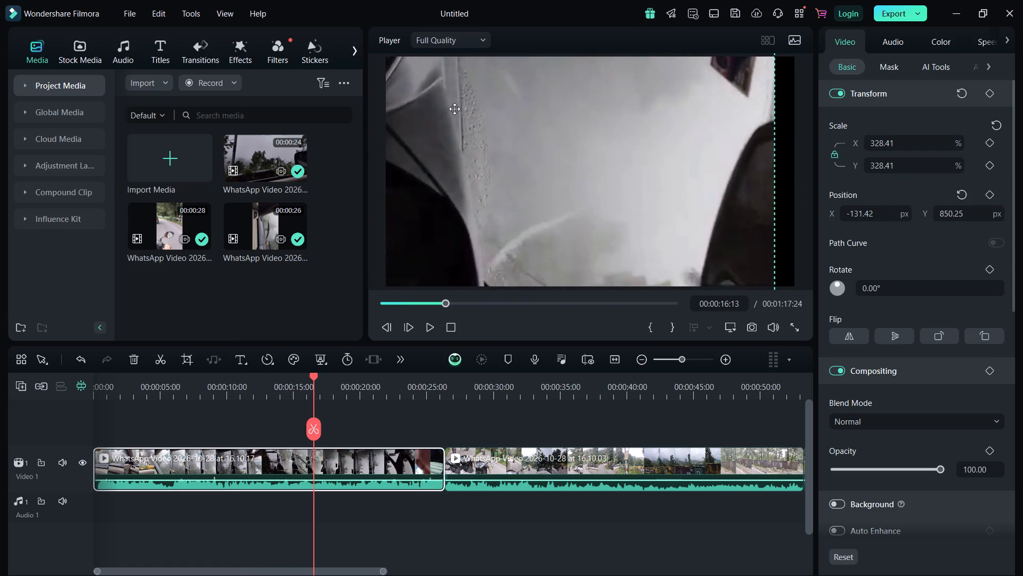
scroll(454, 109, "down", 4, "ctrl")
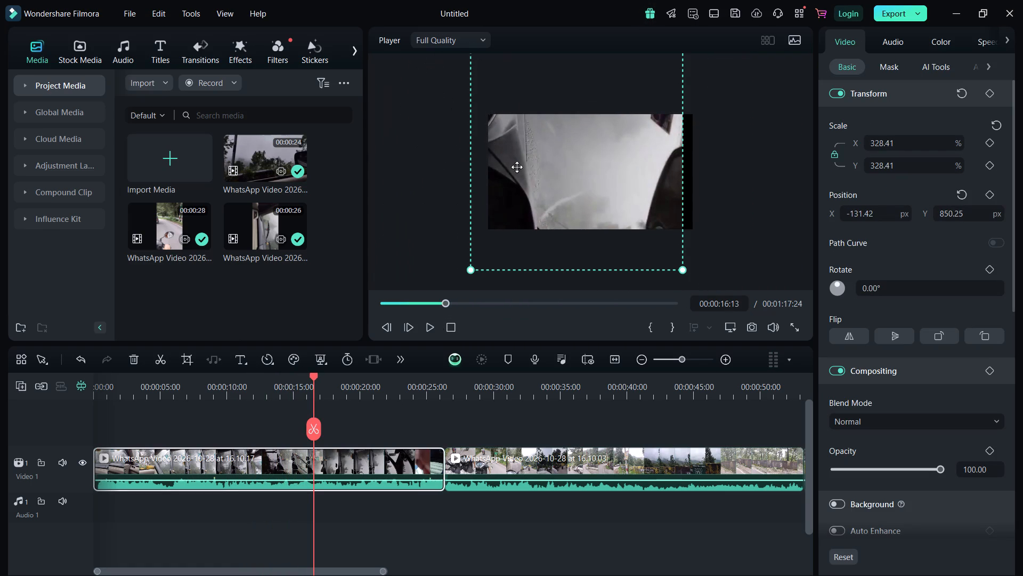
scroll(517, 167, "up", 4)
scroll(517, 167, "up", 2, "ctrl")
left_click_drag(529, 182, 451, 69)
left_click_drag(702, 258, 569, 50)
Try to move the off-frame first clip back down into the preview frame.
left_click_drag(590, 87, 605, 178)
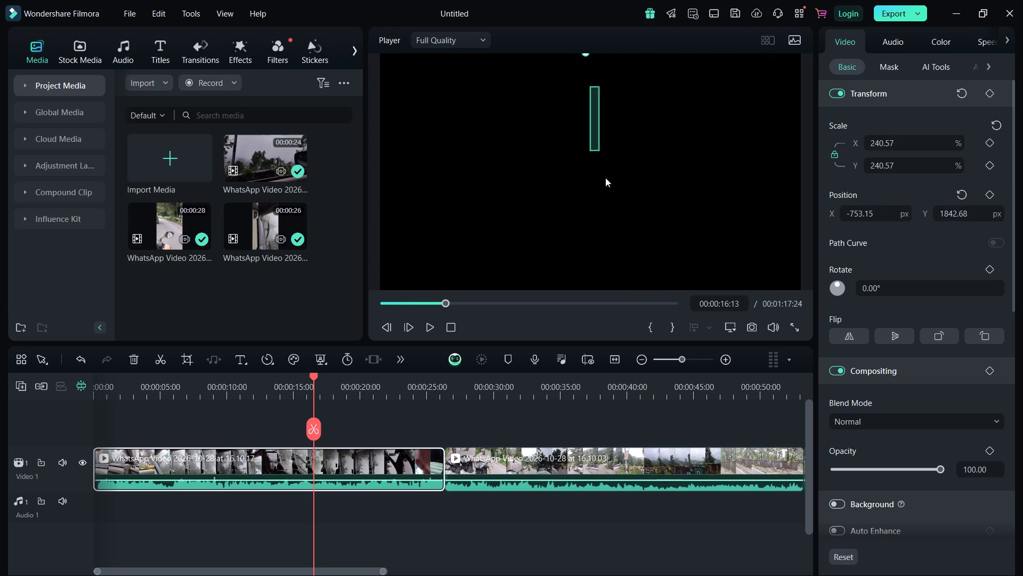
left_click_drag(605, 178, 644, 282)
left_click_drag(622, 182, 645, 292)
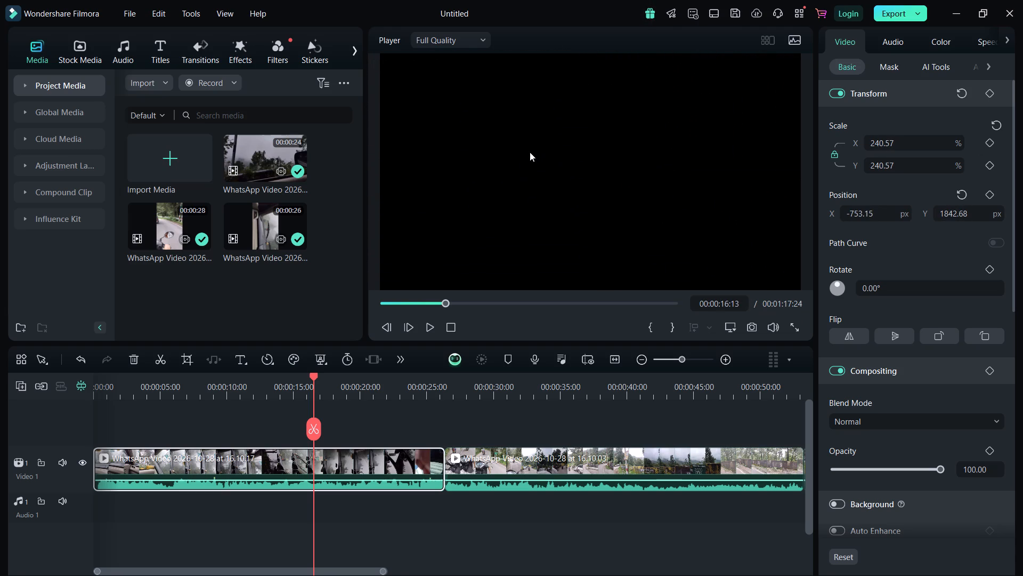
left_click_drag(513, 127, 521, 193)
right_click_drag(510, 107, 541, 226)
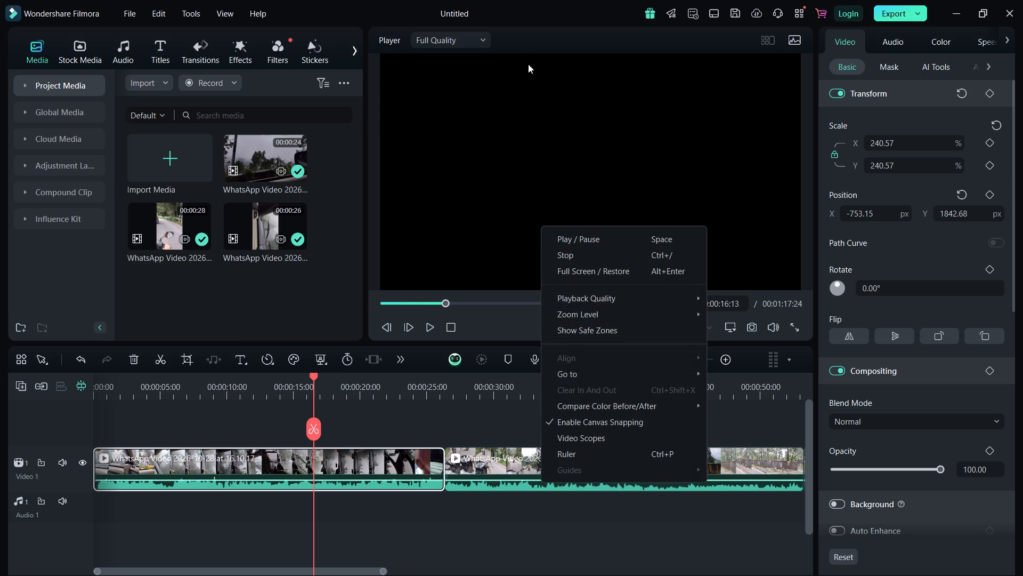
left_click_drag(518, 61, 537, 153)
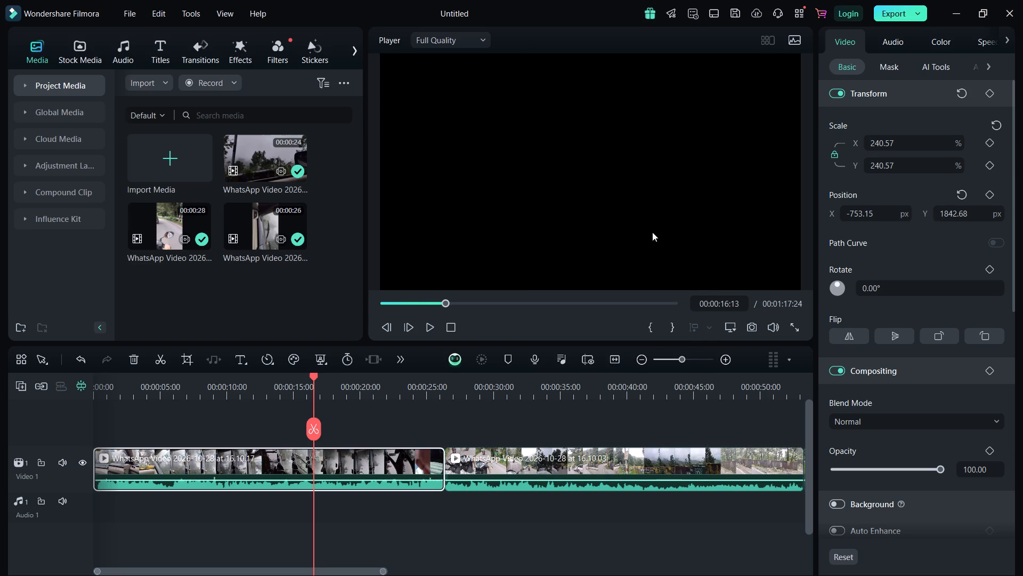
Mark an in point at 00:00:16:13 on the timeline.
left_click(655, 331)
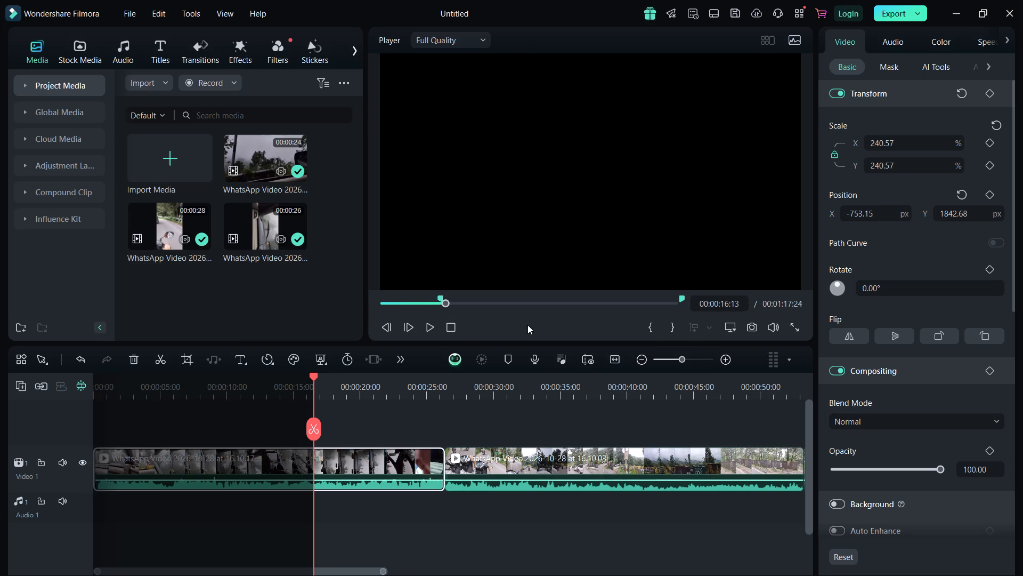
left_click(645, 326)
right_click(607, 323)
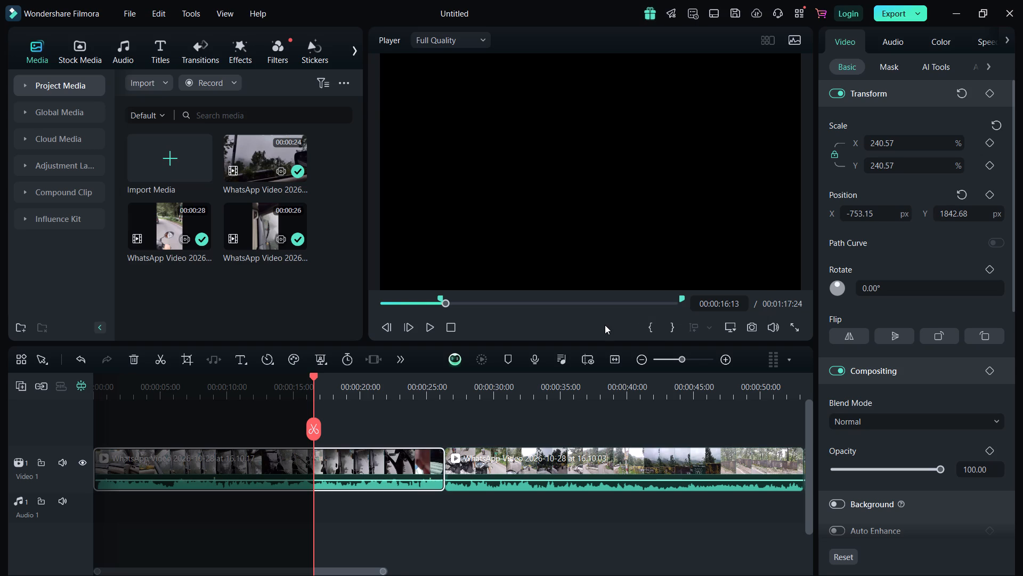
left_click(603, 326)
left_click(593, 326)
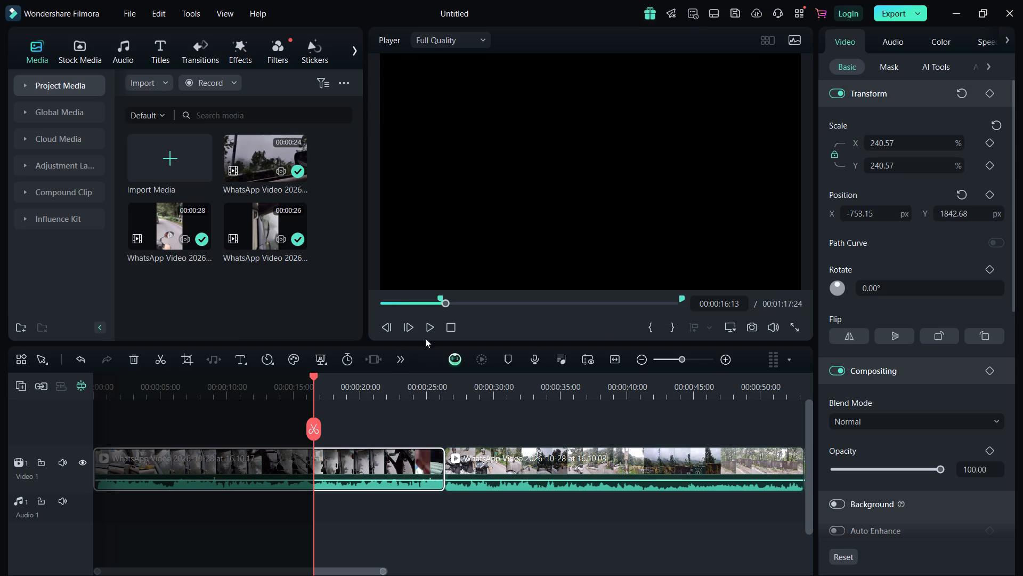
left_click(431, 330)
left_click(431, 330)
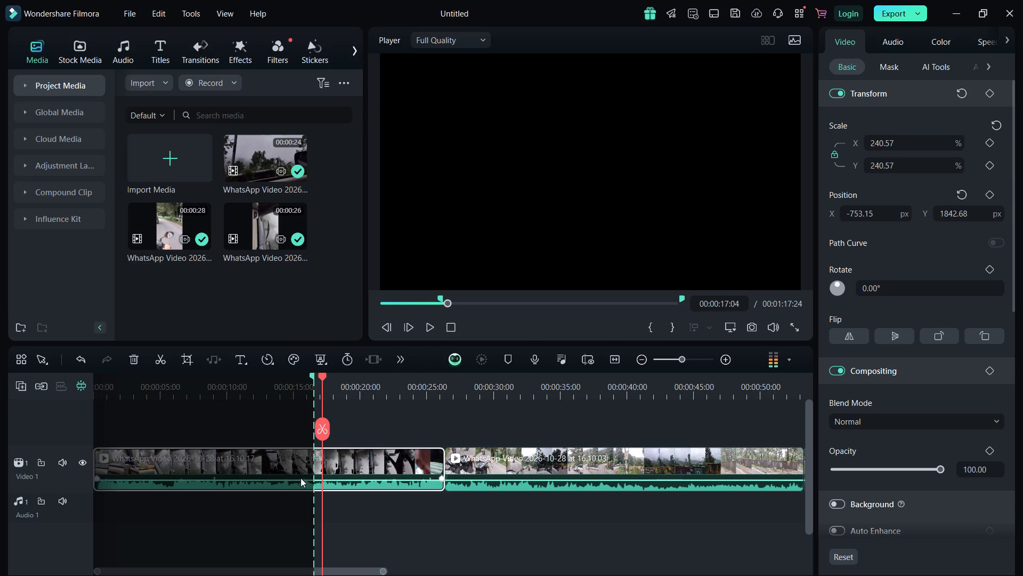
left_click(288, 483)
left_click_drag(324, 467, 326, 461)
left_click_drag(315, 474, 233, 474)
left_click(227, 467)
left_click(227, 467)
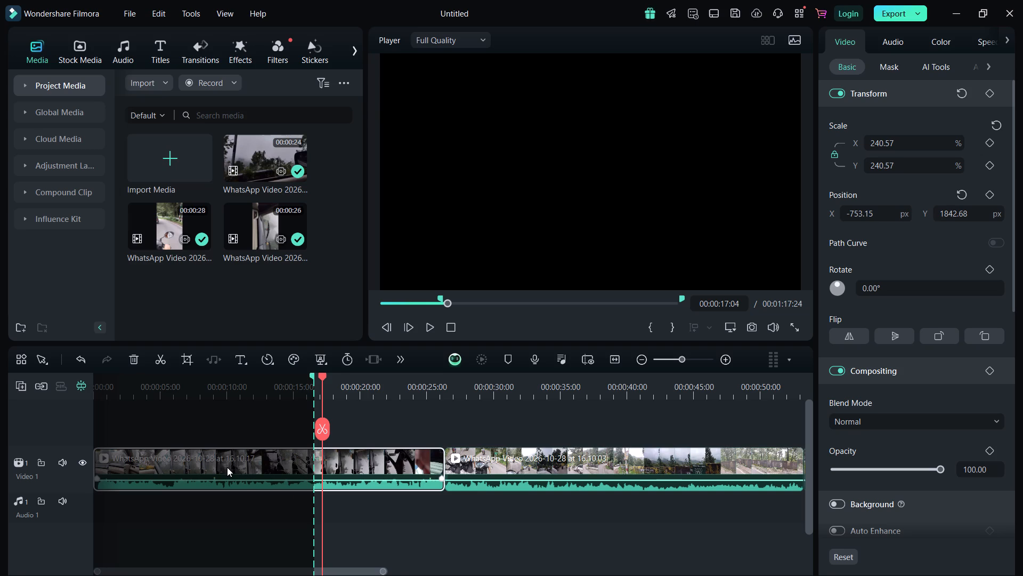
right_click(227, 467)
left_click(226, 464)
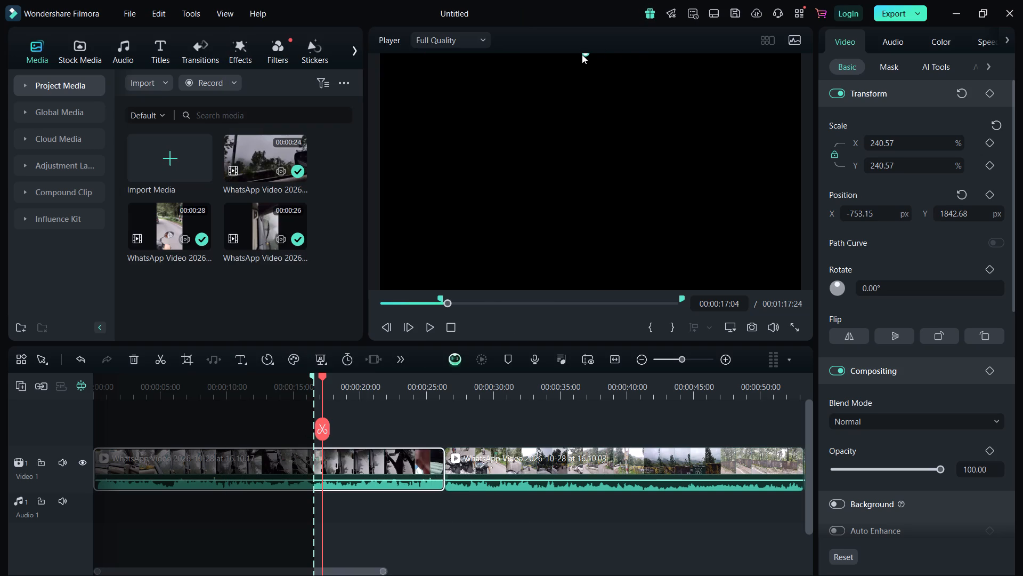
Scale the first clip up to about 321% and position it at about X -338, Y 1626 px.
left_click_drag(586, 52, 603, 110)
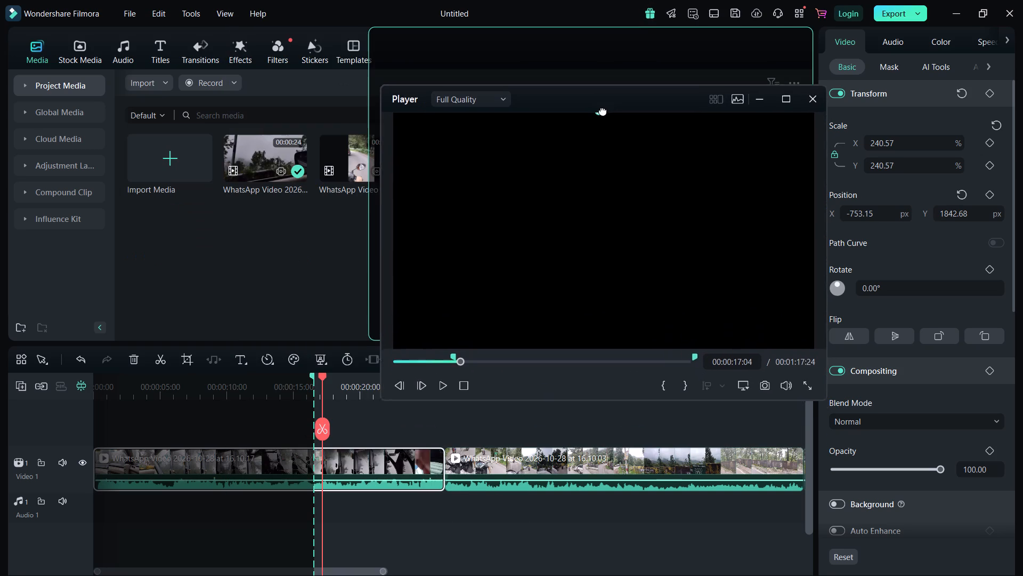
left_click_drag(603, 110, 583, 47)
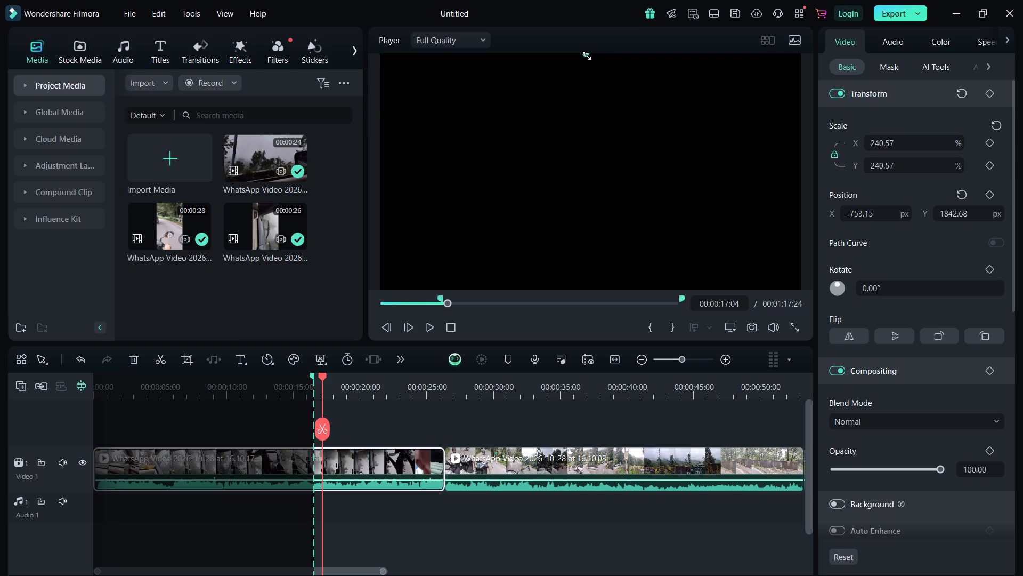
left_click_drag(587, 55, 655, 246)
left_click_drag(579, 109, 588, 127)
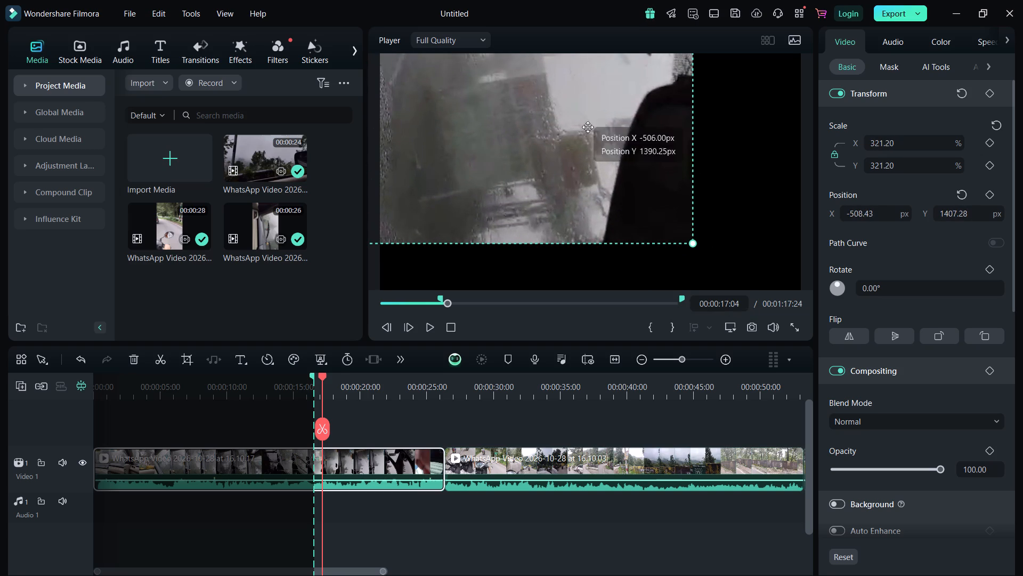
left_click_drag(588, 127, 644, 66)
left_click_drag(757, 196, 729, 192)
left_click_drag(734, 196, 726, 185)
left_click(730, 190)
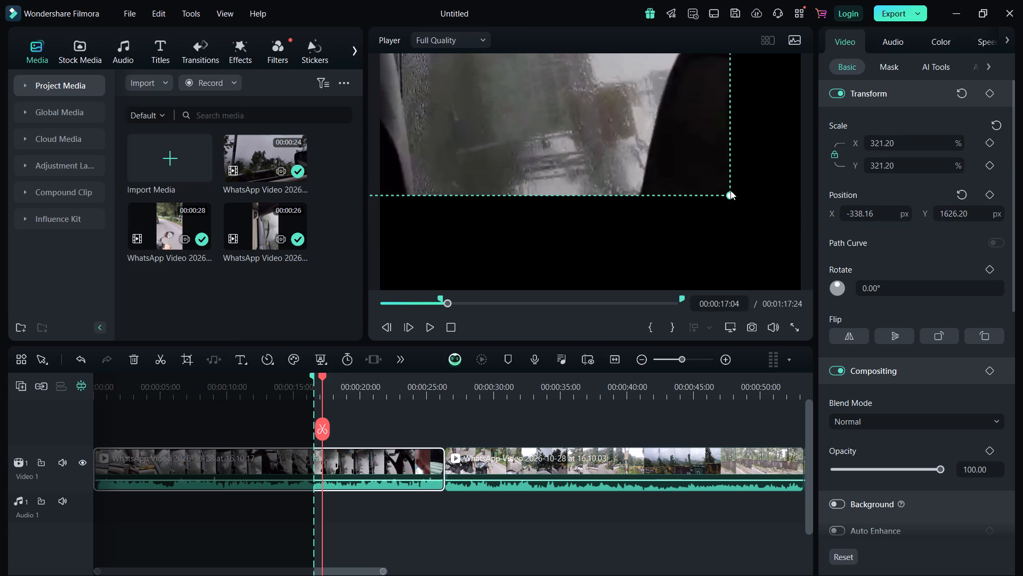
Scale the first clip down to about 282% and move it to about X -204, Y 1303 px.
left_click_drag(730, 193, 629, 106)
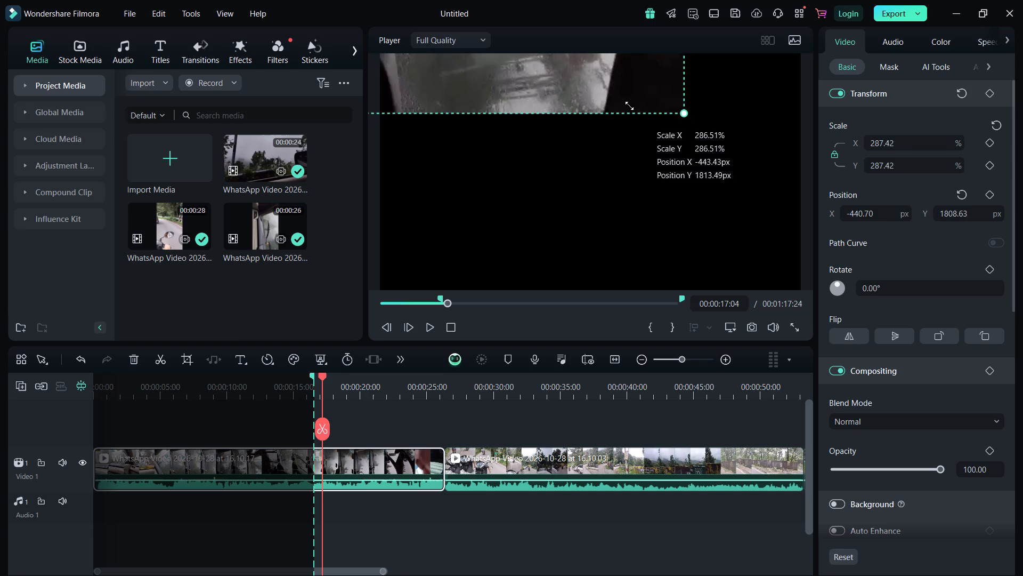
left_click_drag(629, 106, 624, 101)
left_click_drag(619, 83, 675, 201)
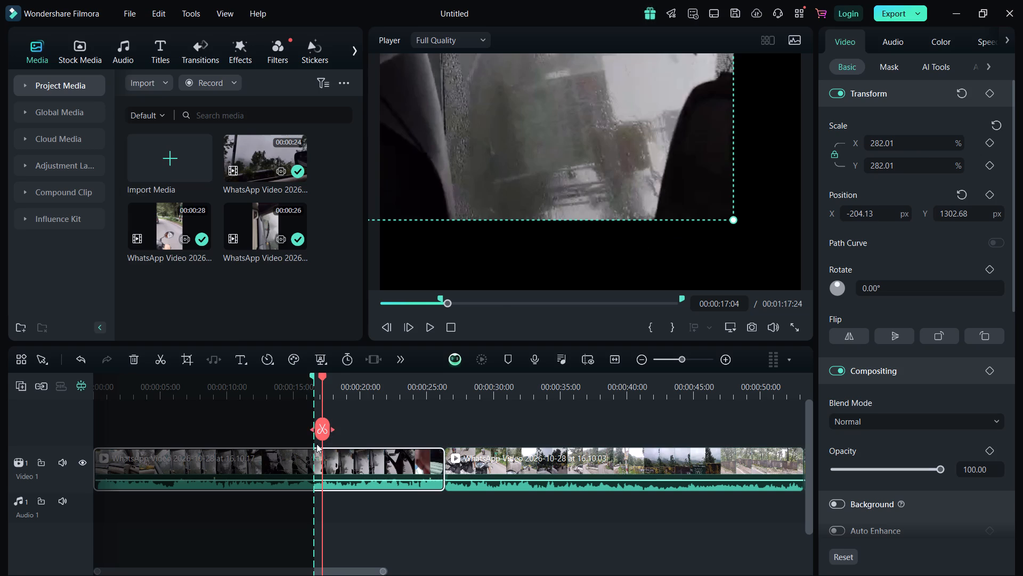
Return the playhead to the start of the timeline at 00:00:00:00.
left_click_drag(321, 431, 83, 443)
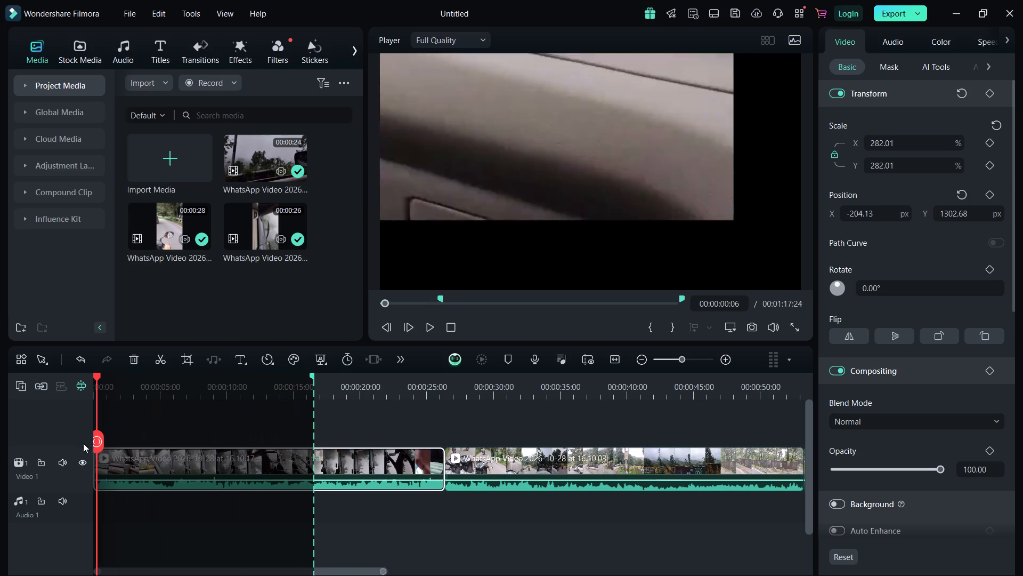
left_click_drag(83, 443, 67, 443)
left_click(184, 434)
left_click(180, 454)
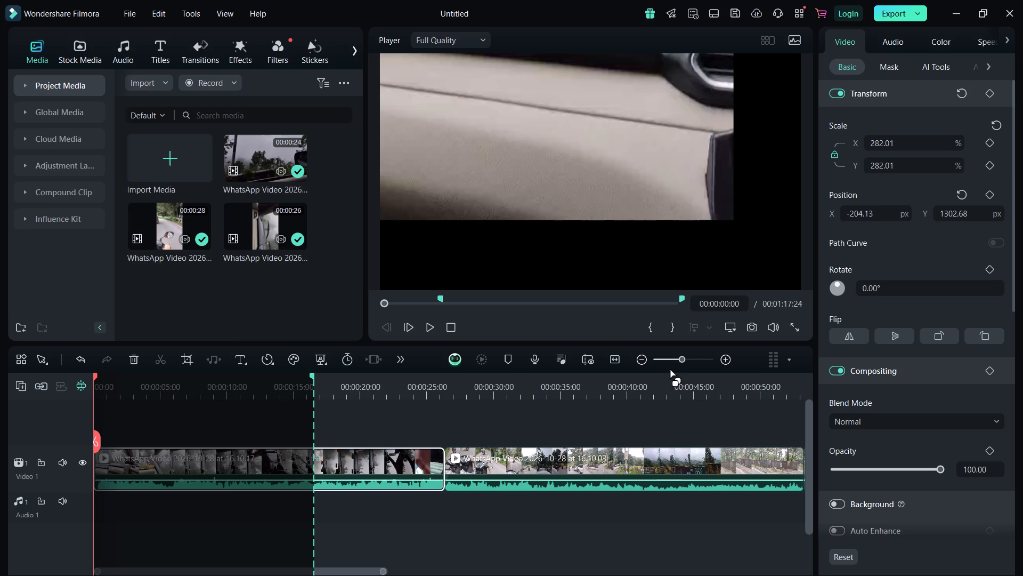
Delete the first clip, WhatsApp Video 2026-10-28 at 16.10.17, from Video 1, leaving no gap before the remaining clips.
left_click_drag(682, 356, 683, 357)
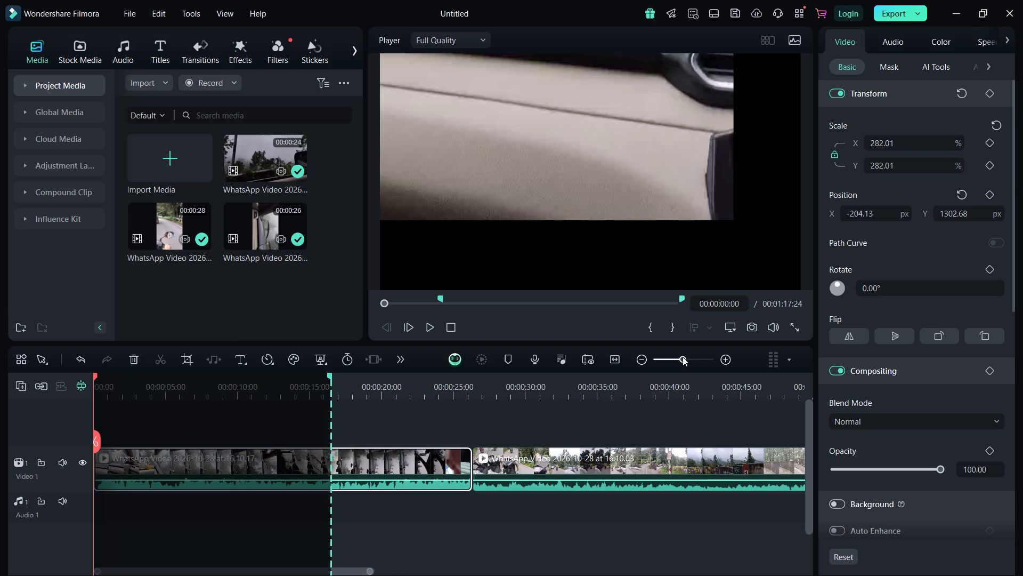
left_click_drag(683, 357, 680, 368)
left_click(372, 458)
left_click(323, 473)
right_click(323, 473)
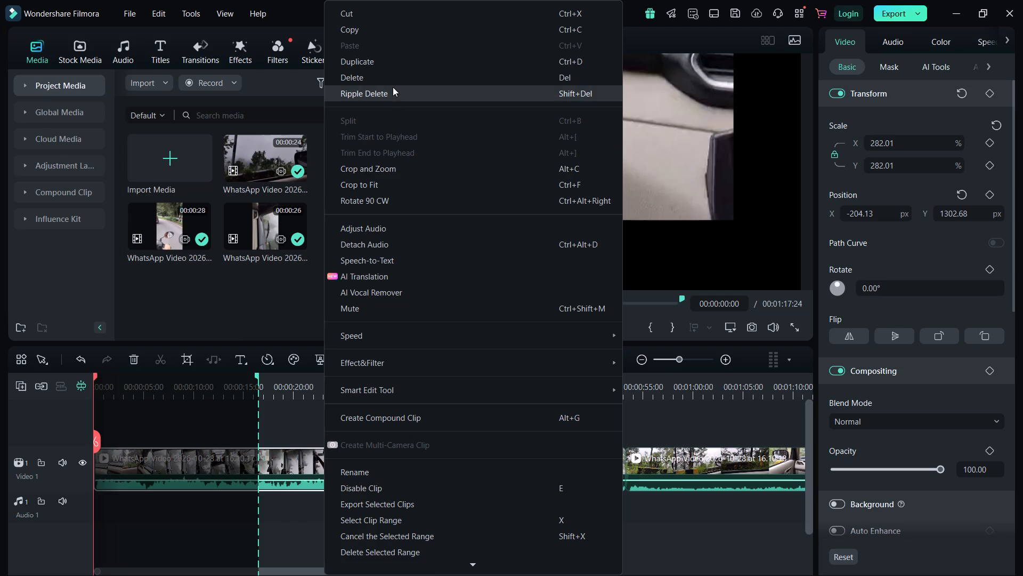
left_click(393, 83)
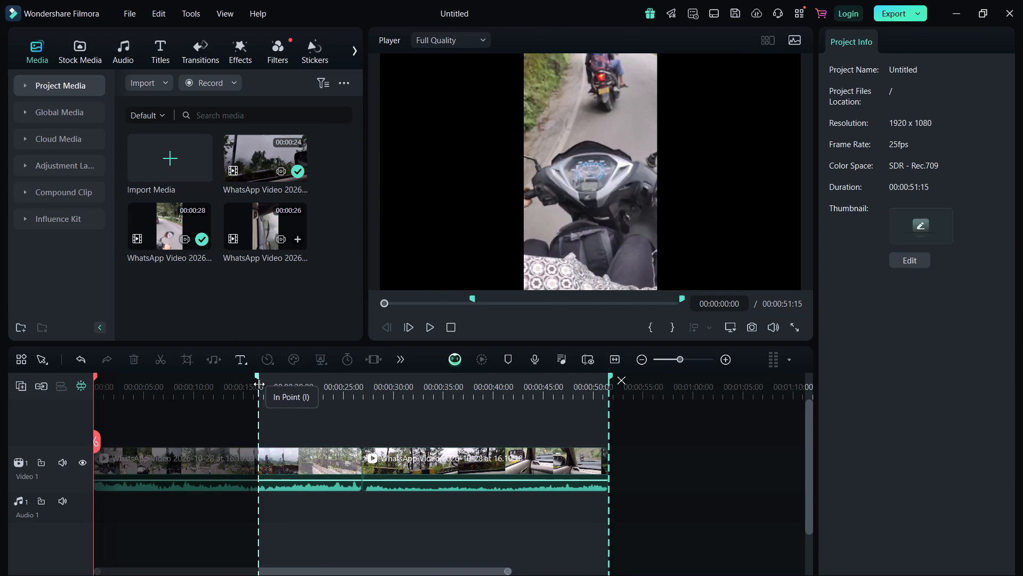
Move the in point back to the start of the timeline so the marked range covers both remaining clips.
left_click(472, 296)
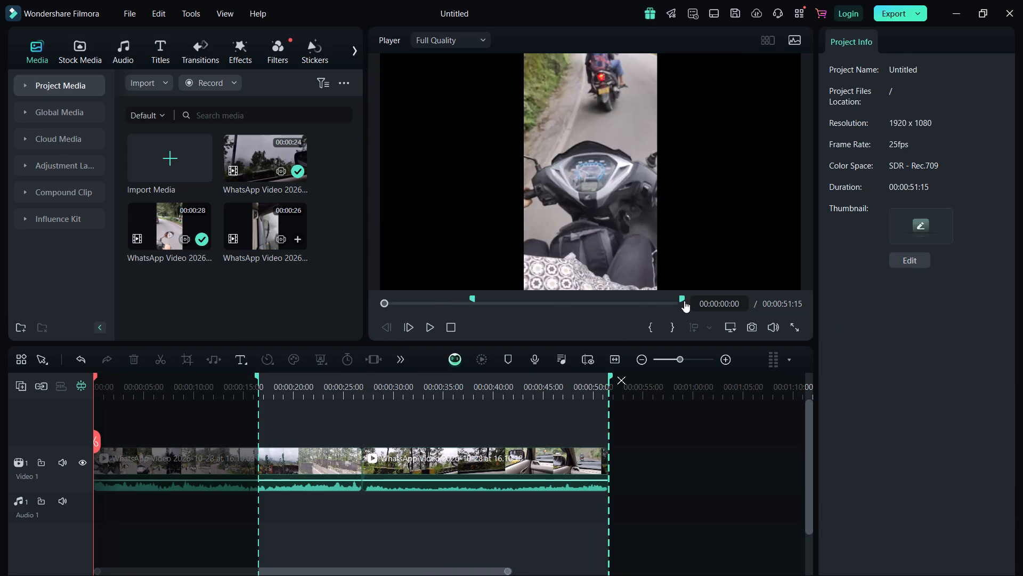
left_click_drag(470, 295, 351, 306)
left_click_drag(351, 306, 370, 304)
left_click_drag(470, 298, 305, 298)
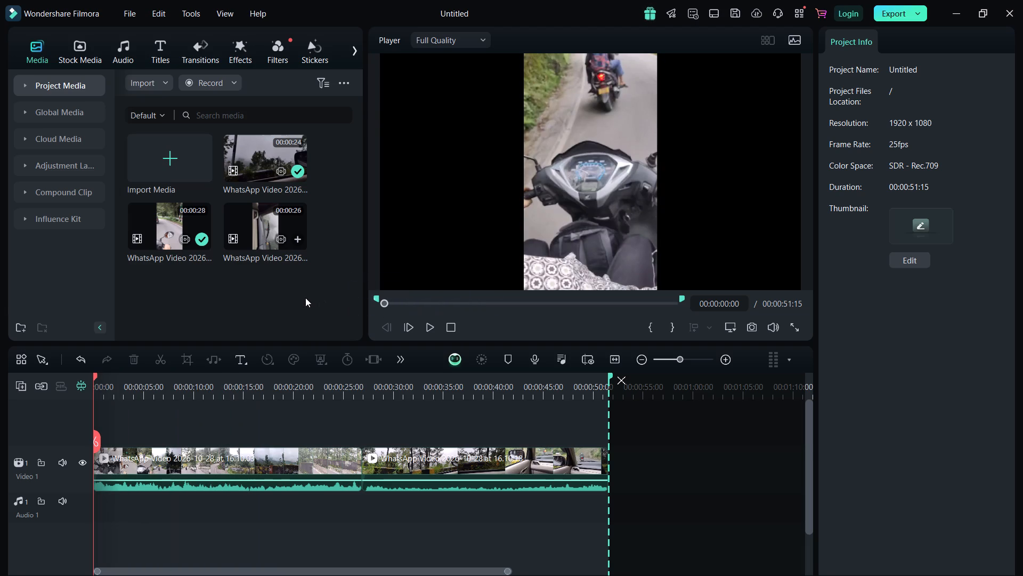
Clear the marked in/out range from the timeline.
left_click_drag(384, 536, 526, 522)
left_click(461, 427)
left_click(622, 386)
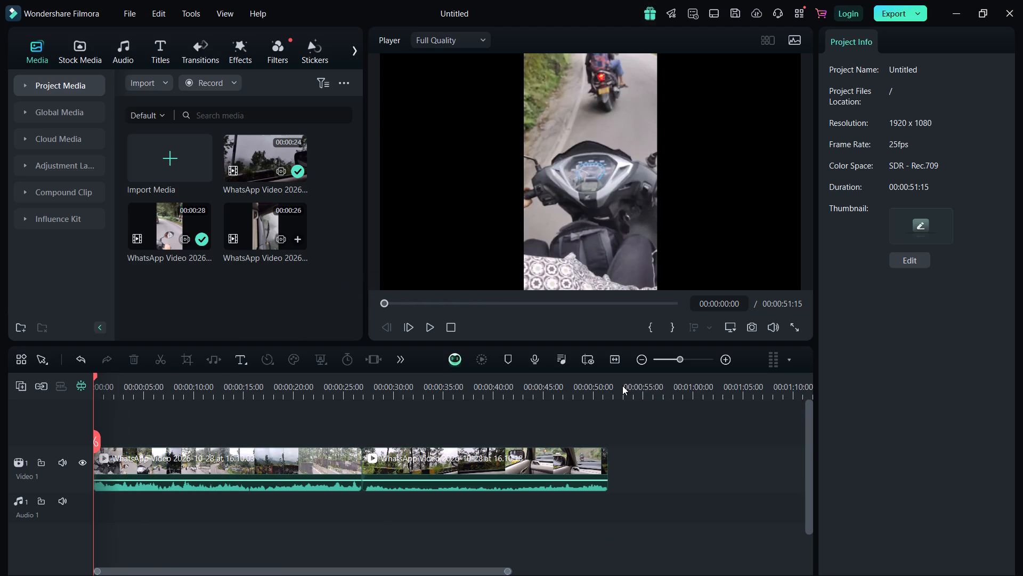
Play the timeline from about 00:00:49:23 to its end, and replay it from the start to review both clips.
left_click(594, 395)
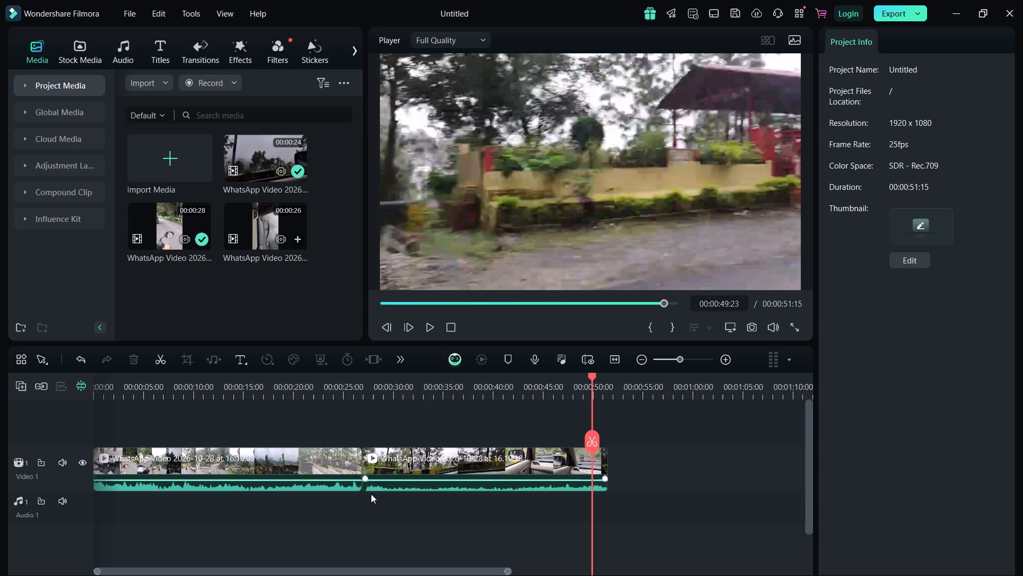
left_click(354, 522)
left_click(280, 470)
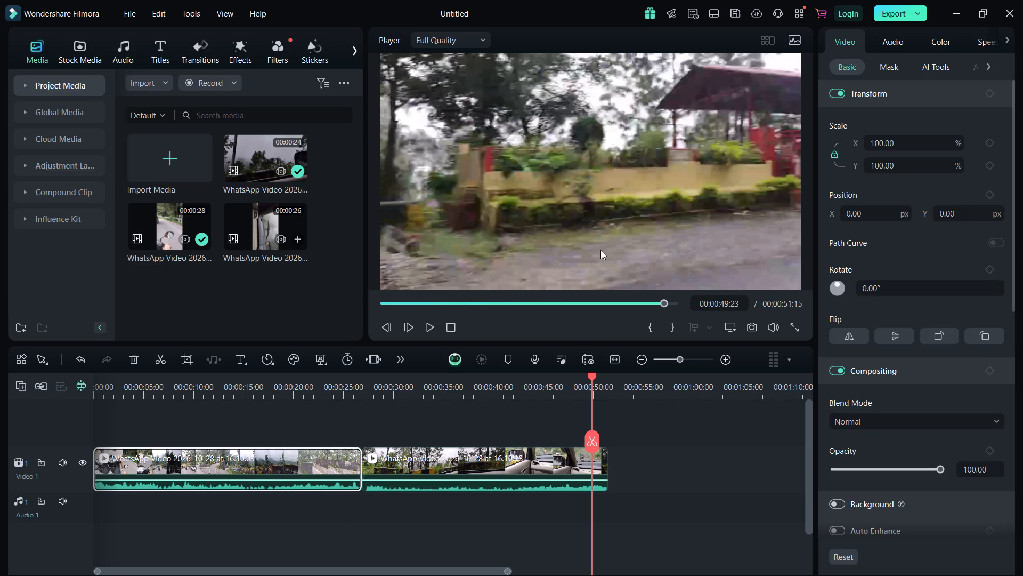
left_click(600, 250)
left_click(427, 317)
left_click_drag(433, 309, 439, 342)
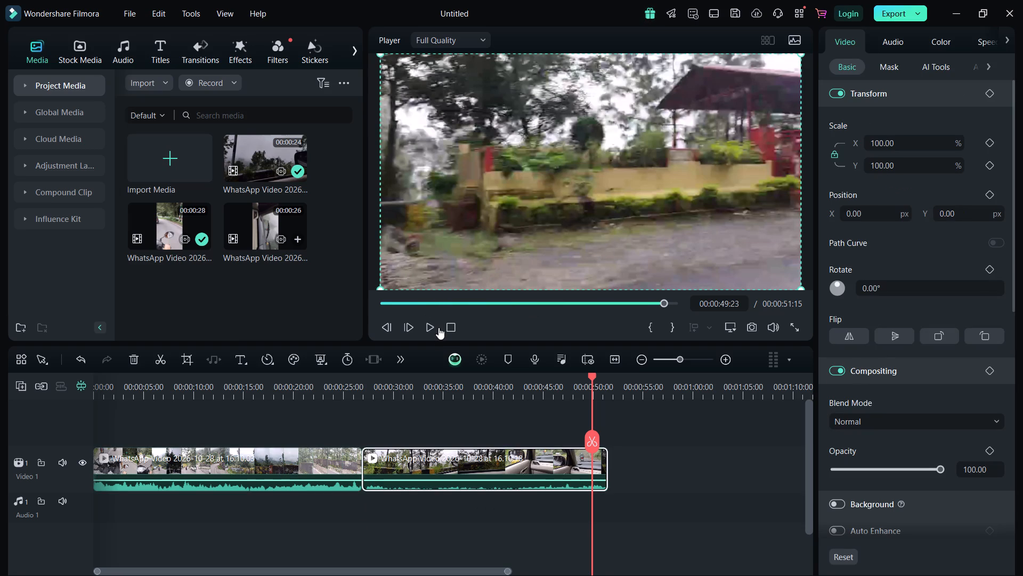
left_click(433, 326)
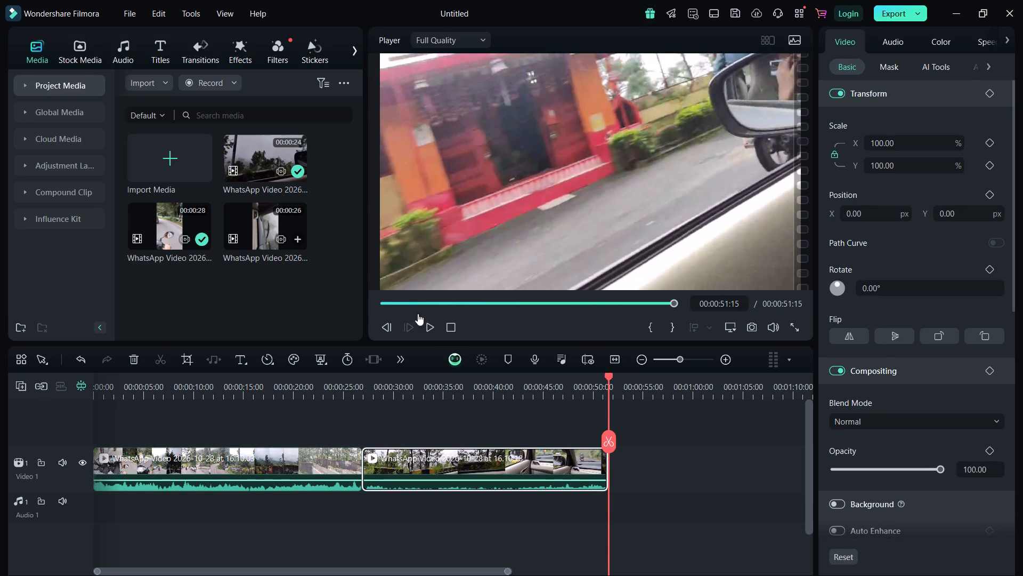
left_click_drag(391, 299, 364, 303)
left_click(431, 323)
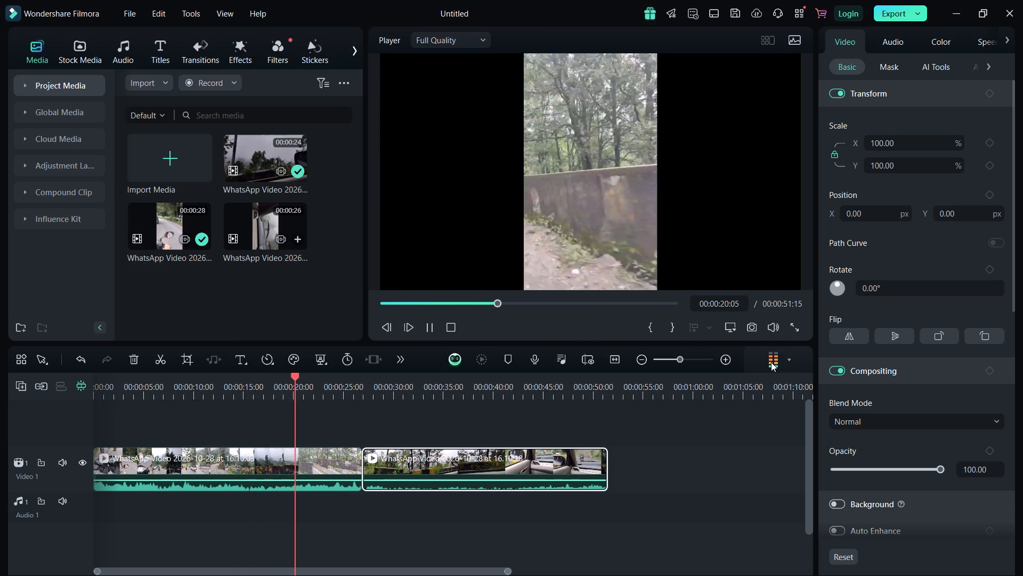
Check the playback sound levels on the expanded audio meter and collapse it again.
left_click(791, 354)
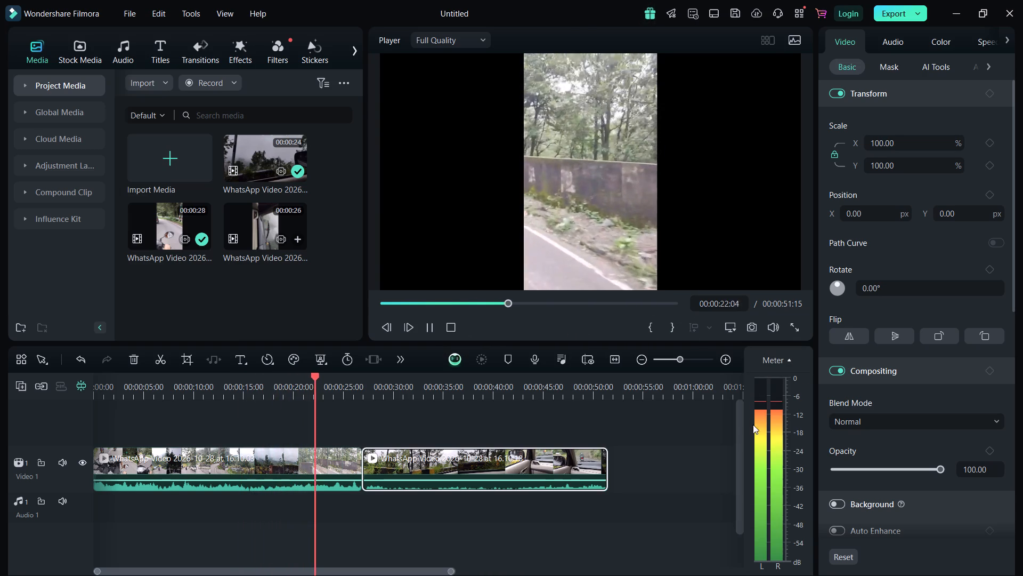
left_click(776, 428)
left_click_drag(776, 428, 766, 492)
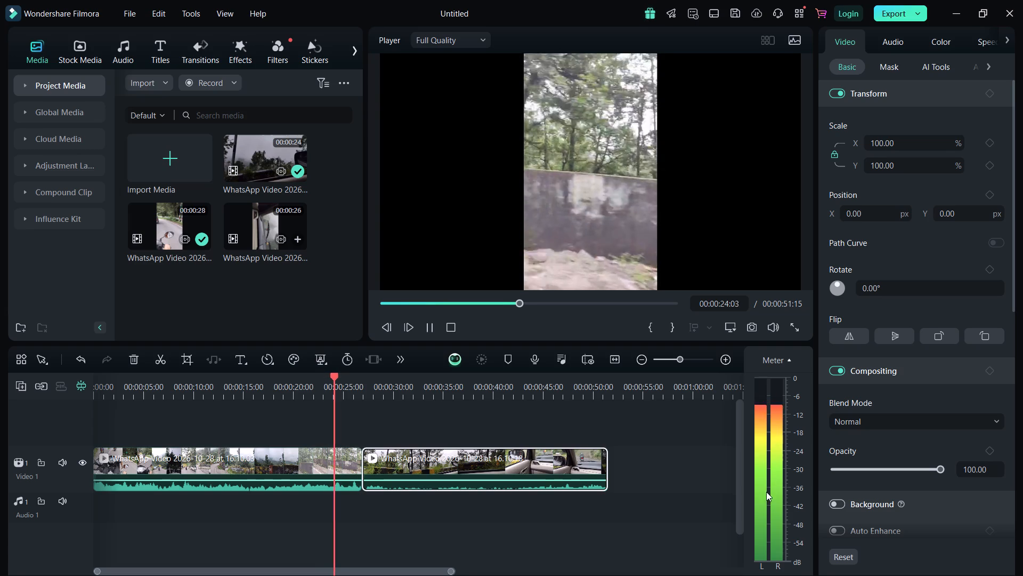
left_click_drag(766, 492, 766, 505)
left_click(810, 454)
left_click(800, 451)
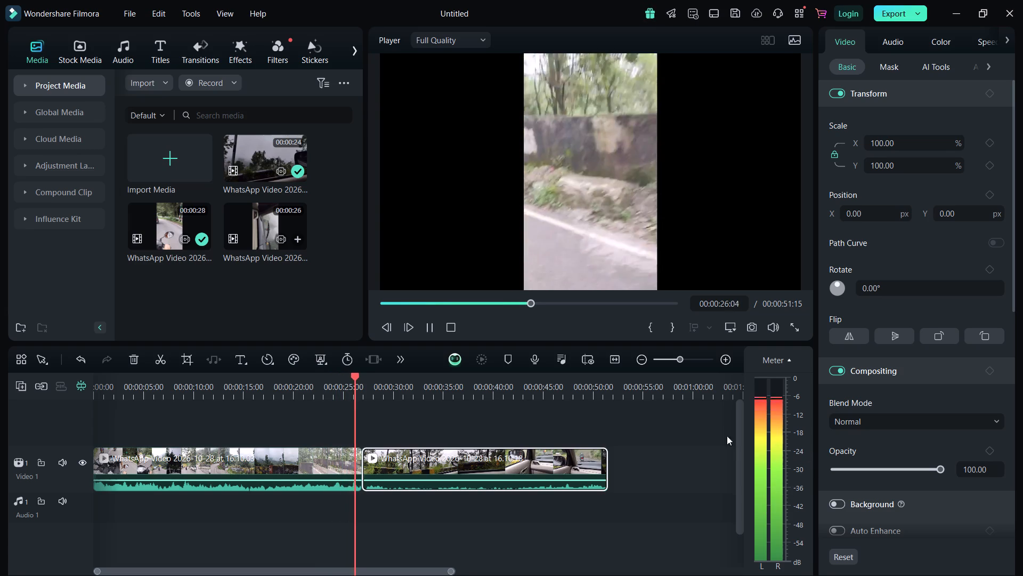
left_click(787, 359)
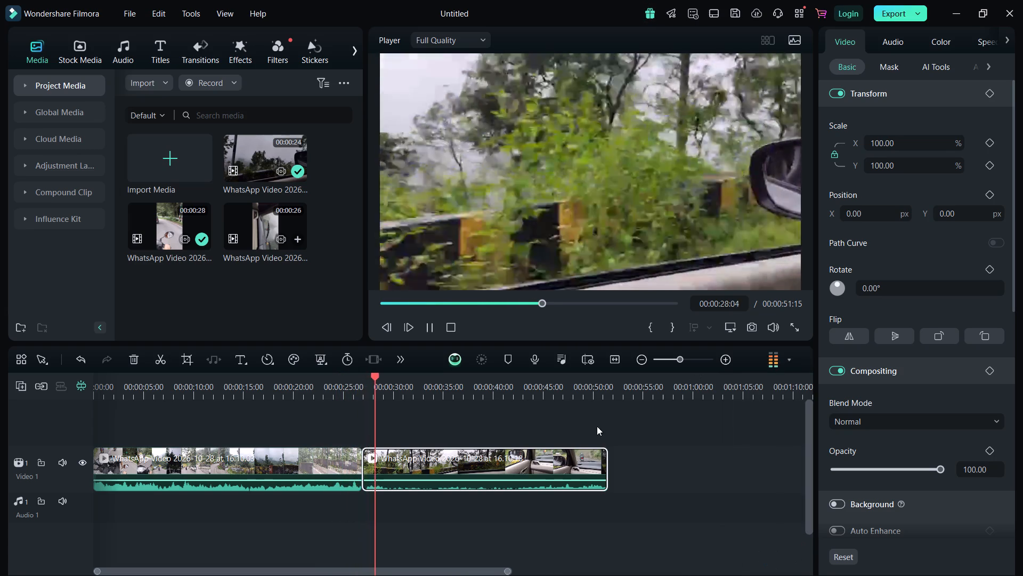
Rewind the running playback to the start of the timeline to watch the first clip again.
left_click_drag(557, 299, 467, 308)
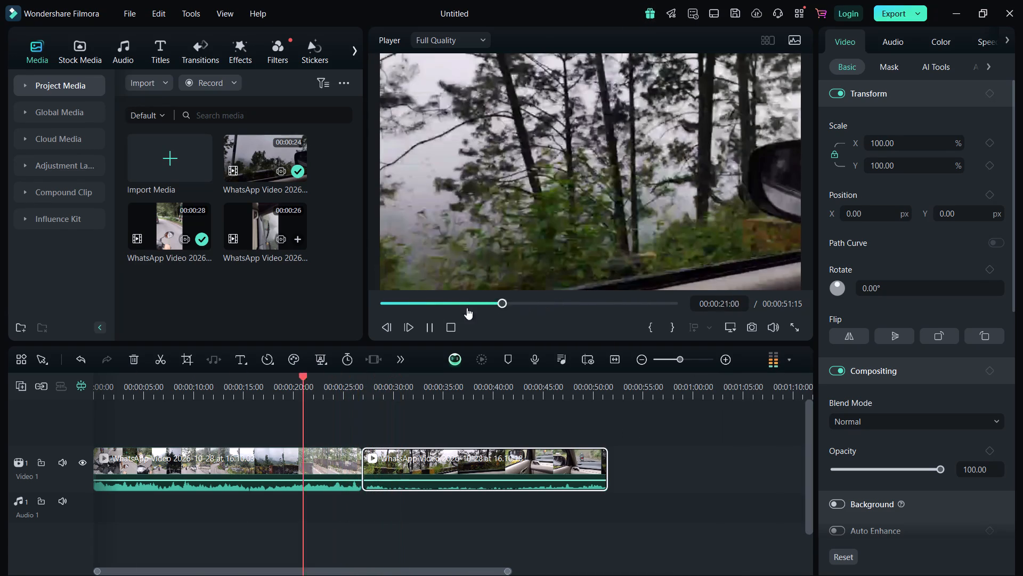
left_click_drag(467, 308, 349, 322)
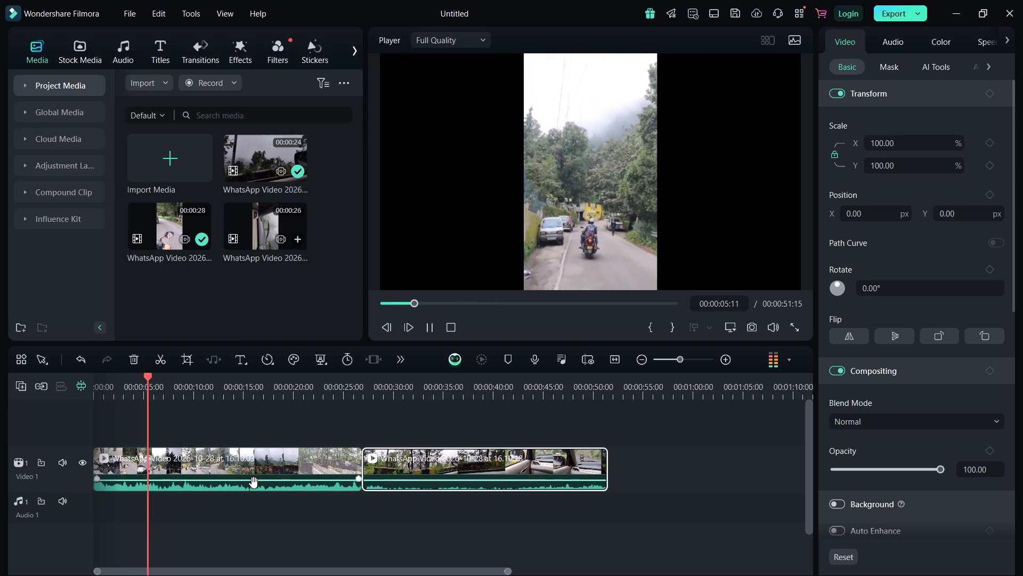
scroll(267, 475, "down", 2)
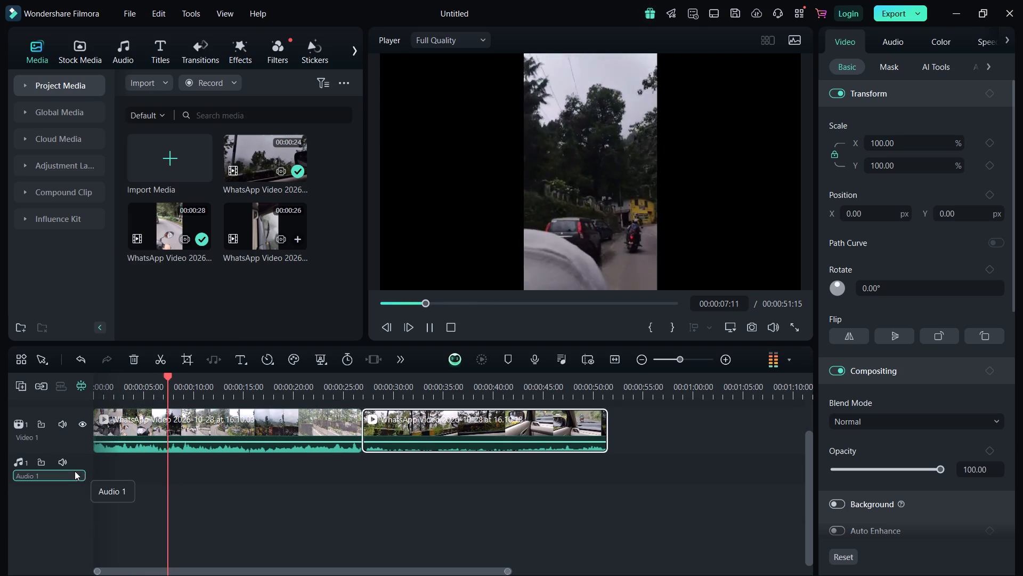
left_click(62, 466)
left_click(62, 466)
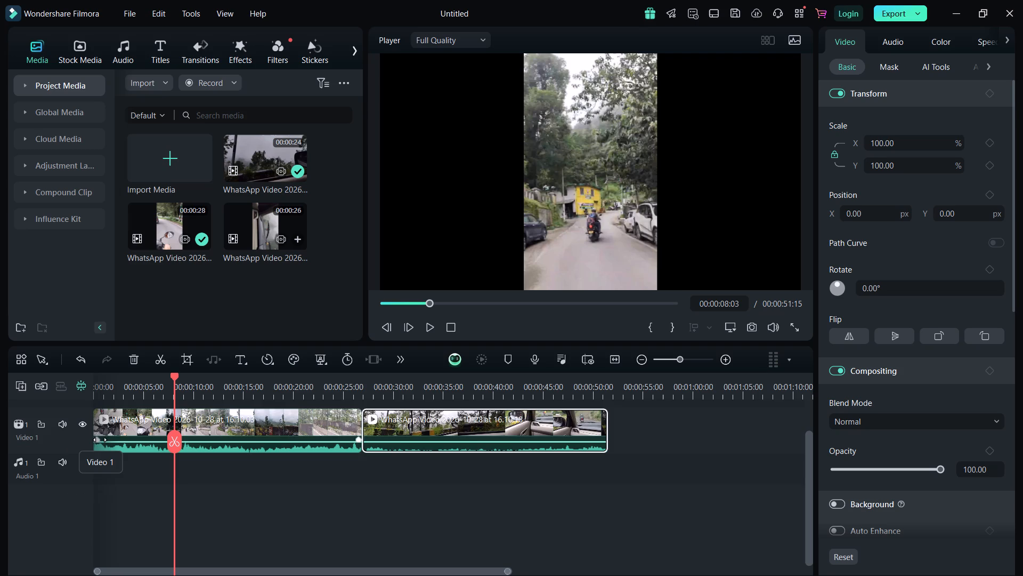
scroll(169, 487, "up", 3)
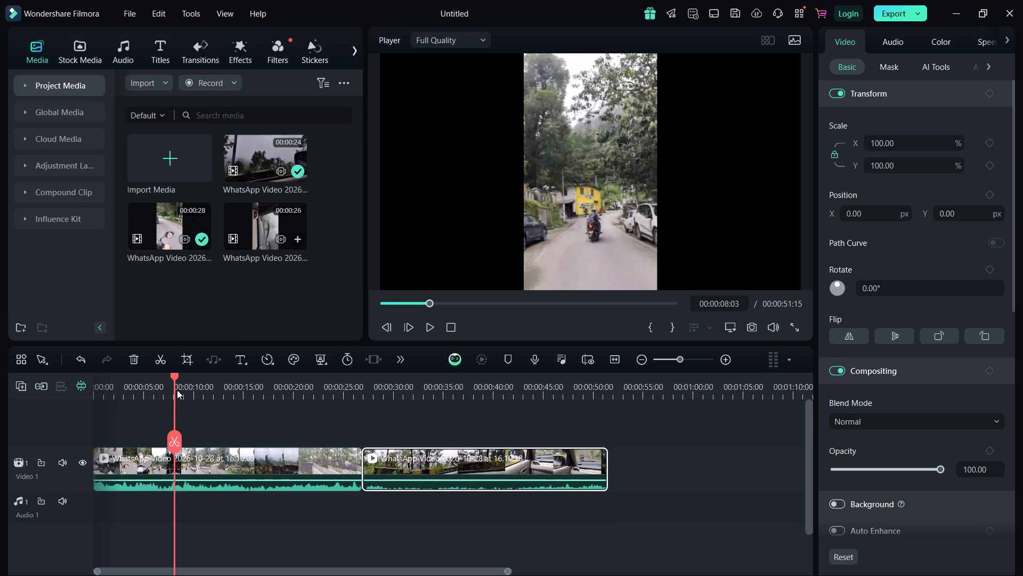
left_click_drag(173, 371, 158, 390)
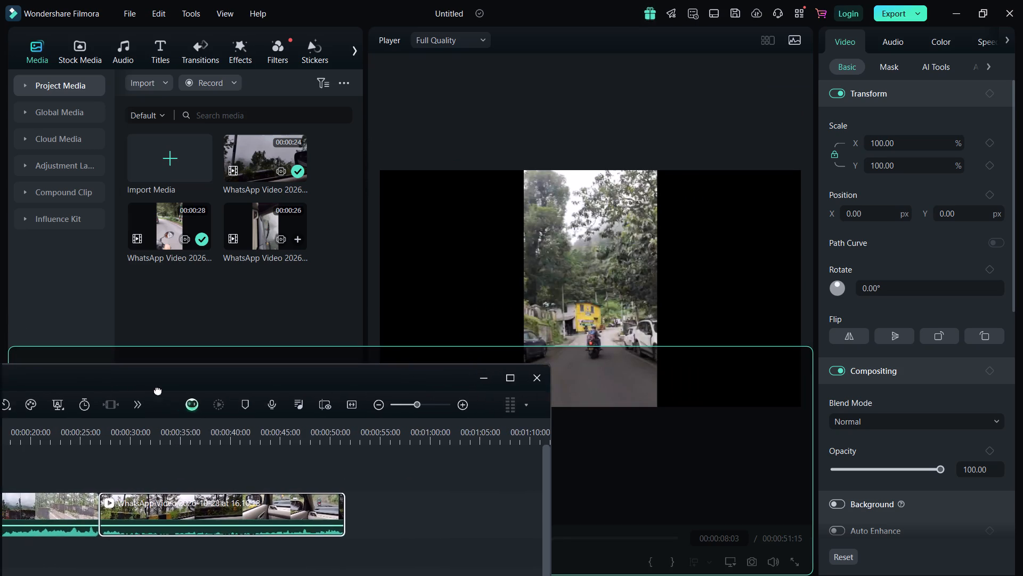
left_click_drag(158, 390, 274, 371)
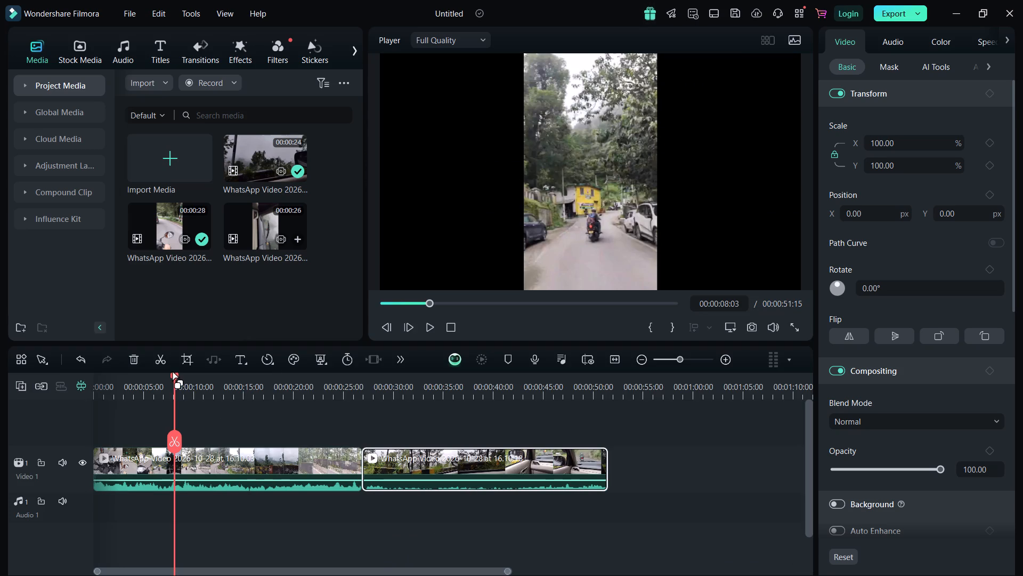
Return the playhead to the start of the timeline at 00:00:00:00.
left_click_drag(172, 370, 165, 379)
left_click_drag(178, 439, 133, 438)
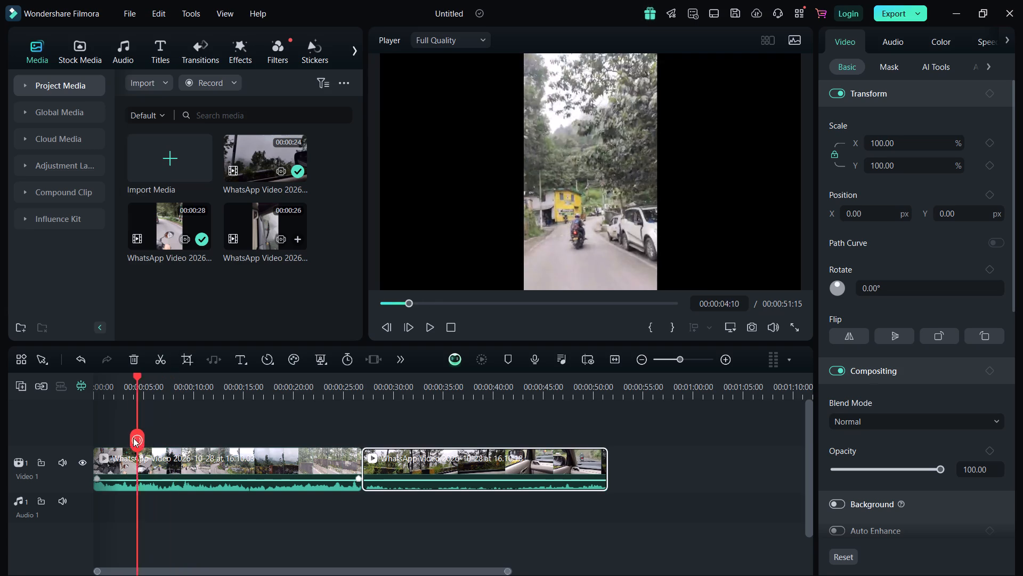
left_click_drag(133, 438, 85, 439)
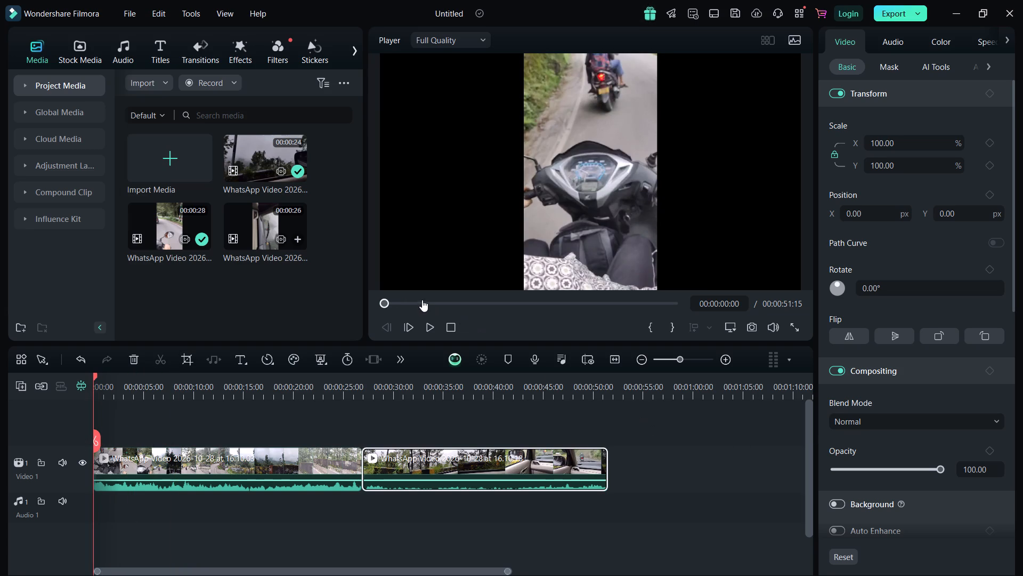
left_click_drag(384, 305, 361, 307)
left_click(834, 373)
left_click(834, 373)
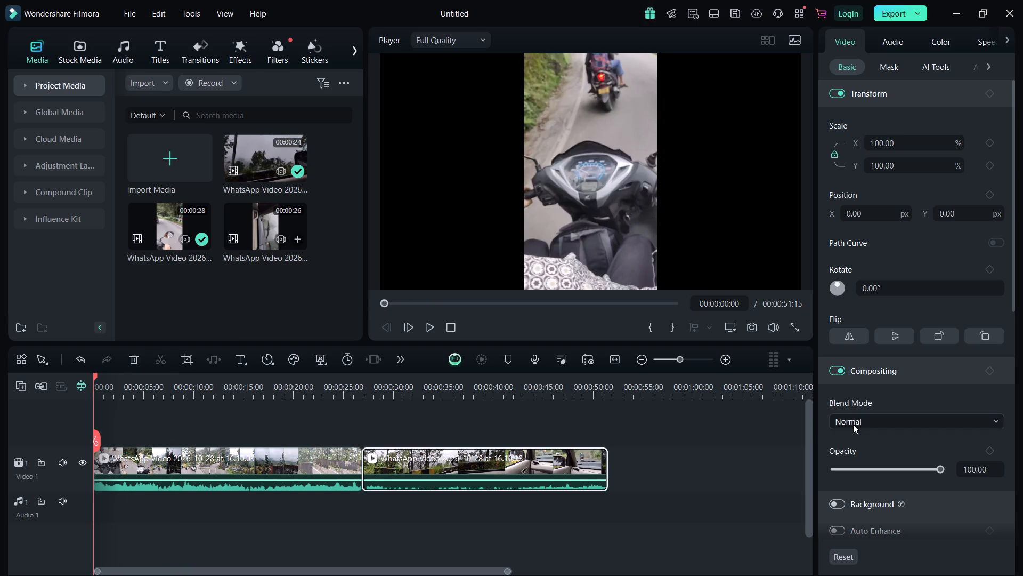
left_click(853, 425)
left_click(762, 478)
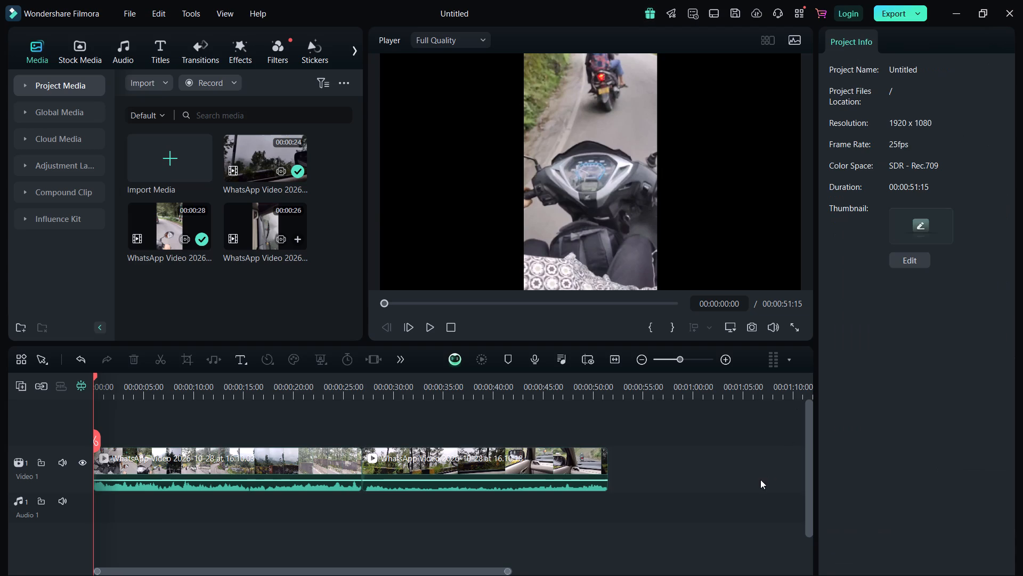
Apply a Draw Mask to the second clip on Video 1.
left_click(542, 476)
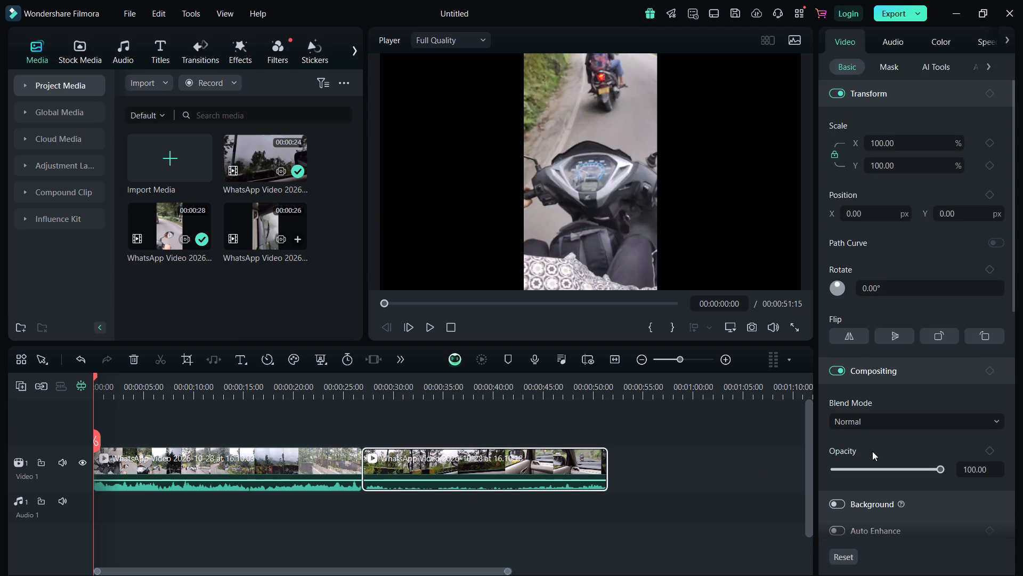
left_click(894, 70)
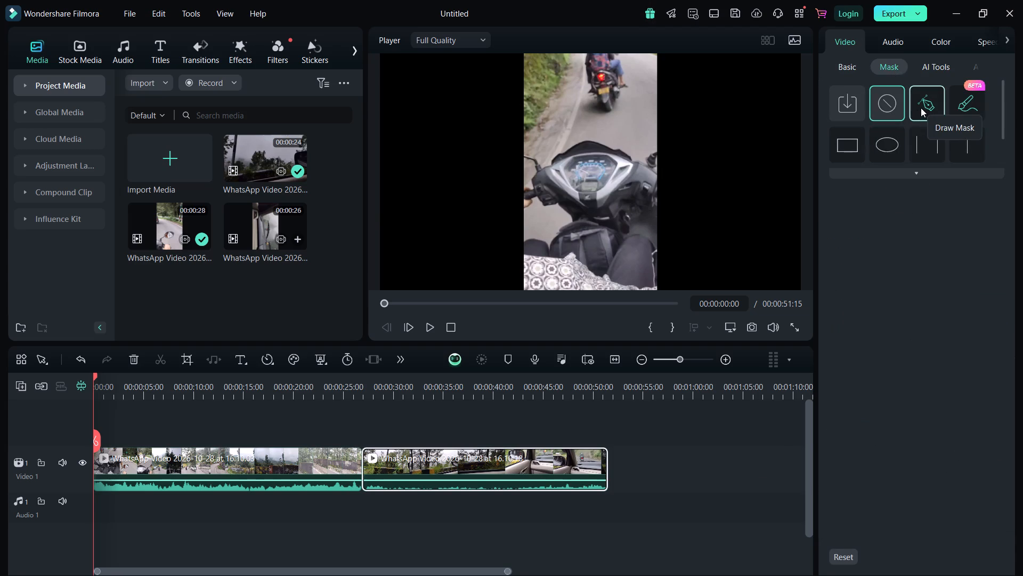
left_click(921, 108)
Move the masked second clip earlier on Video 1, inserting it into the first clip at about 22.5 seconds.
left_click_drag(422, 462, 467, 457)
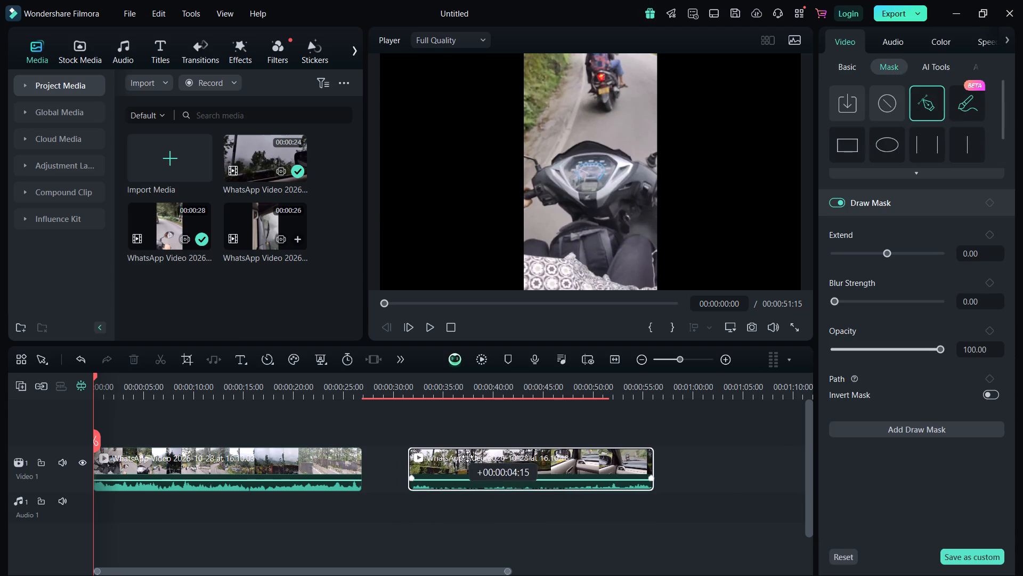
left_click_drag(467, 457, 379, 473)
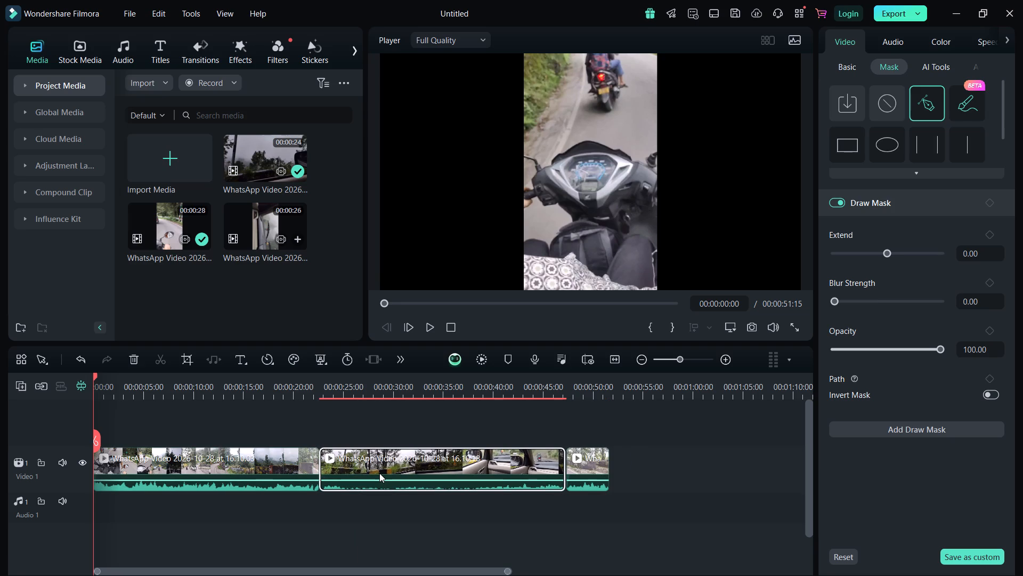
Play the rearranged timeline from the start past the first cut to check the inserted clip, and pause.
left_click(506, 246)
left_click(426, 318)
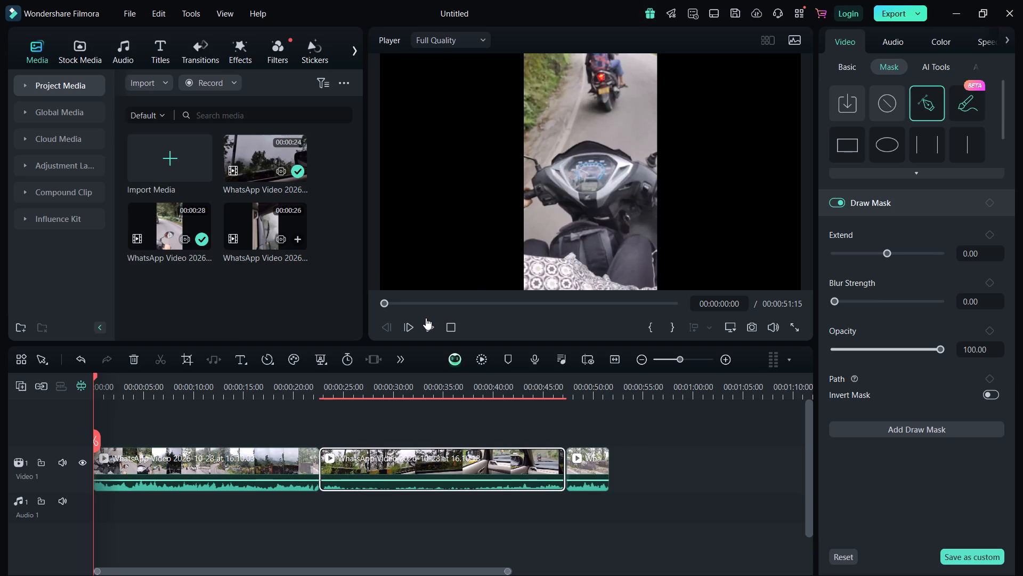
left_click(434, 323)
left_click(474, 298)
left_click(474, 300)
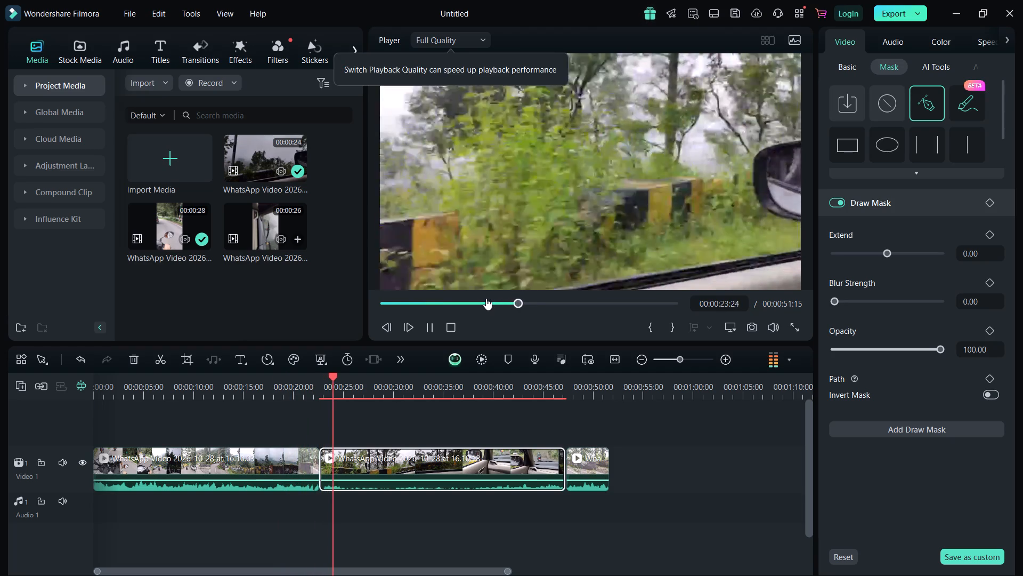
left_click_drag(508, 216, 509, 227)
left_click(509, 227)
left_click(571, 224)
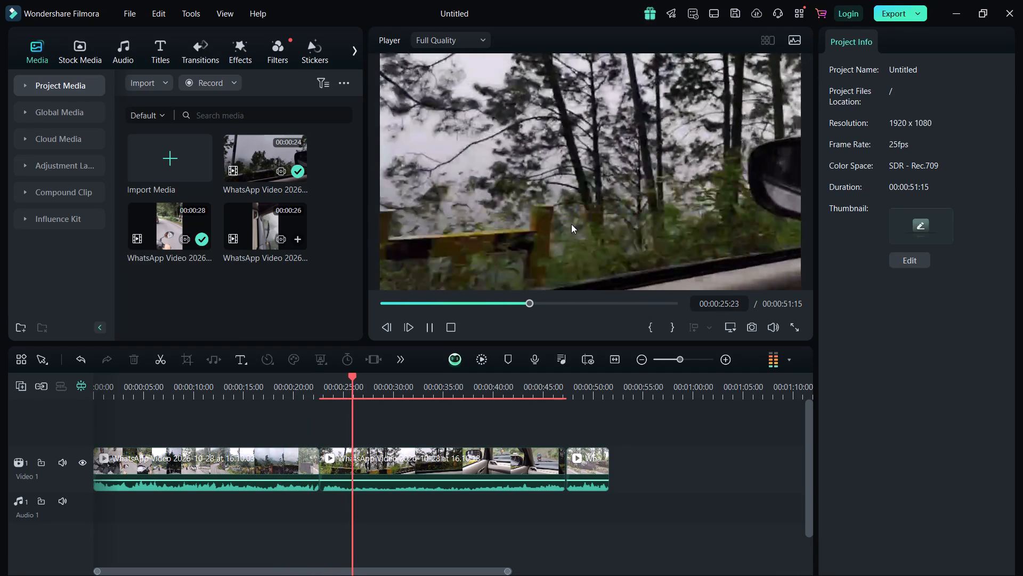
left_click(433, 331)
Return the playhead to the start of the timeline at 00:00:00:00.
left_click(277, 477)
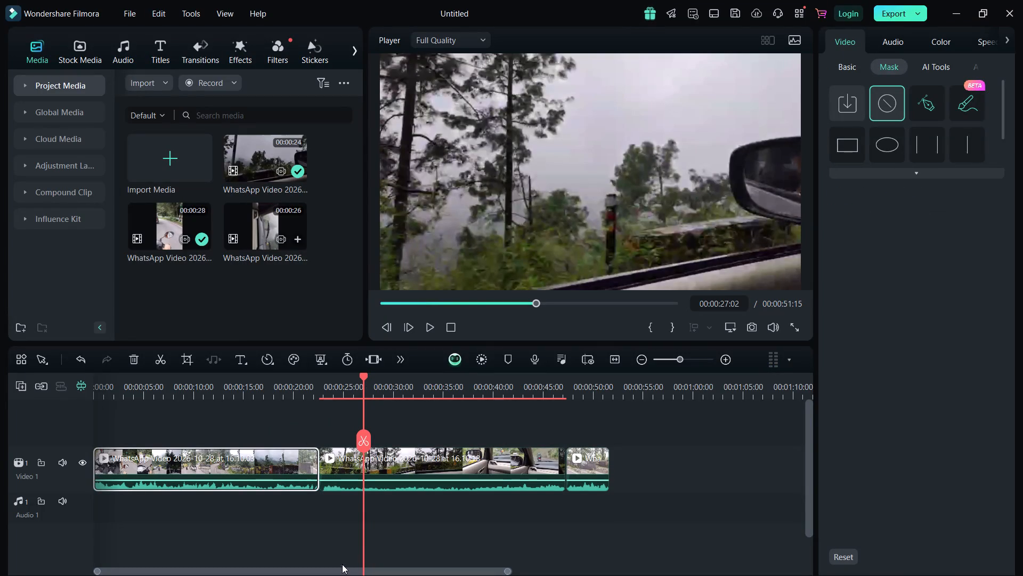
left_click_drag(362, 545, 345, 542)
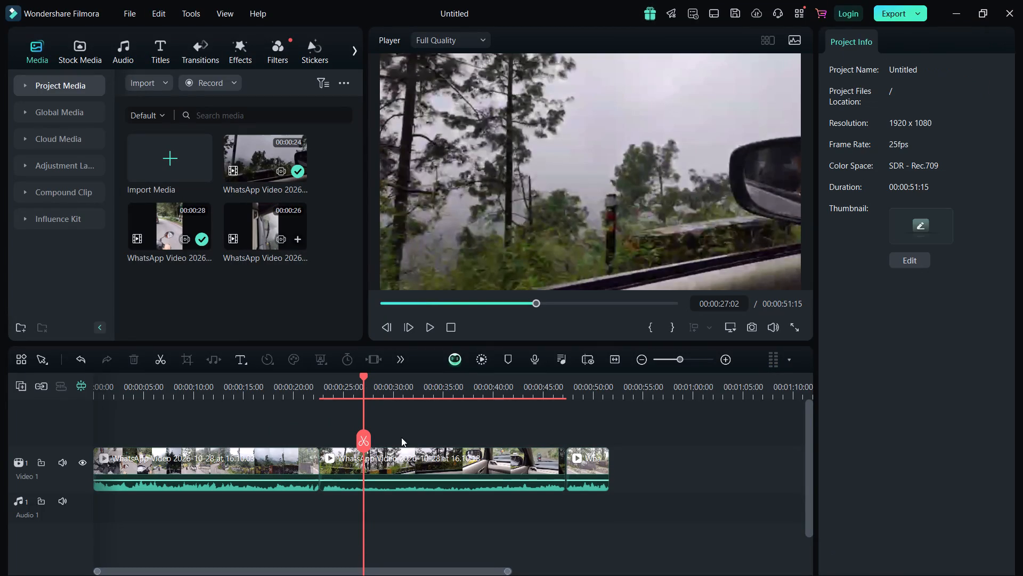
left_click_drag(359, 438, 13, 455)
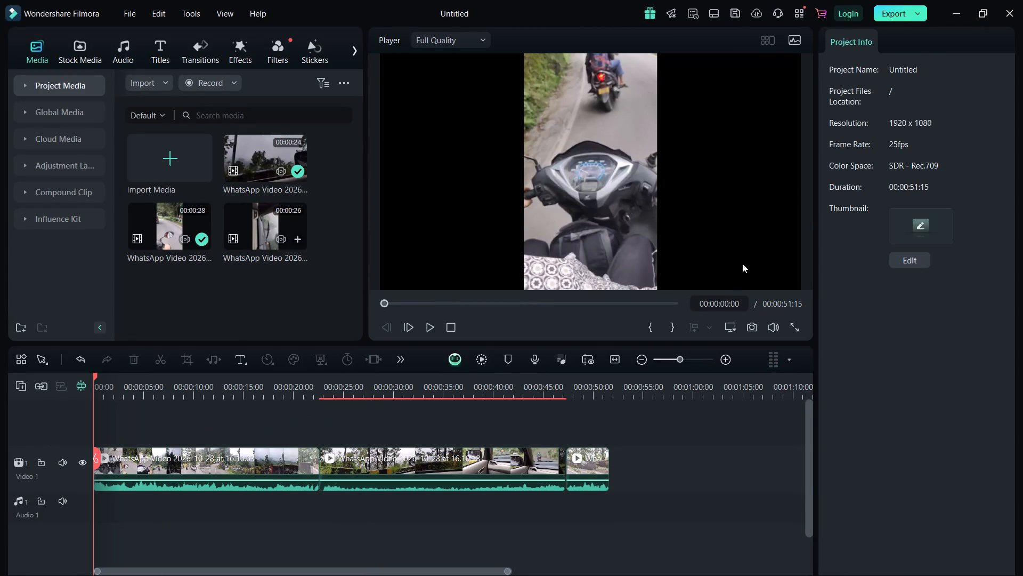
Replace the Draw Mask on the second clip on Video 1 with an ellipse mask.
left_click(355, 487)
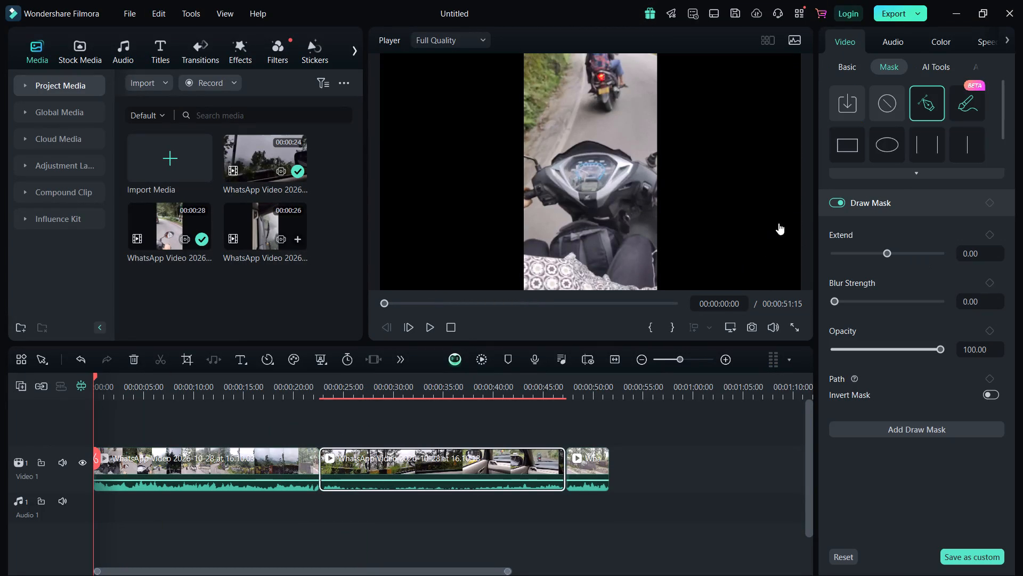
left_click(871, 149)
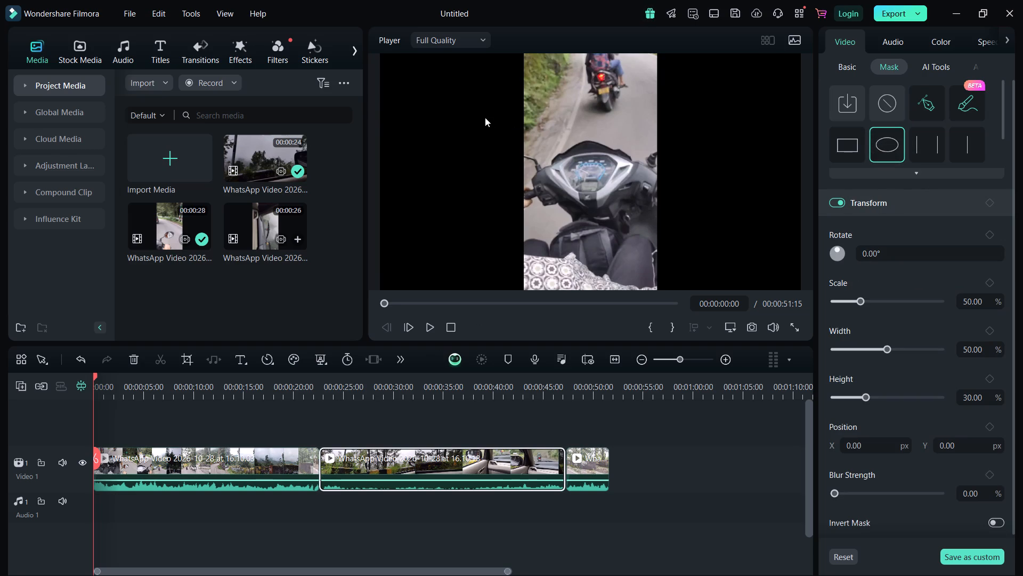
Apply an ellipse mask to the first clip on Video 1.
left_click_drag(480, 104, 756, 273)
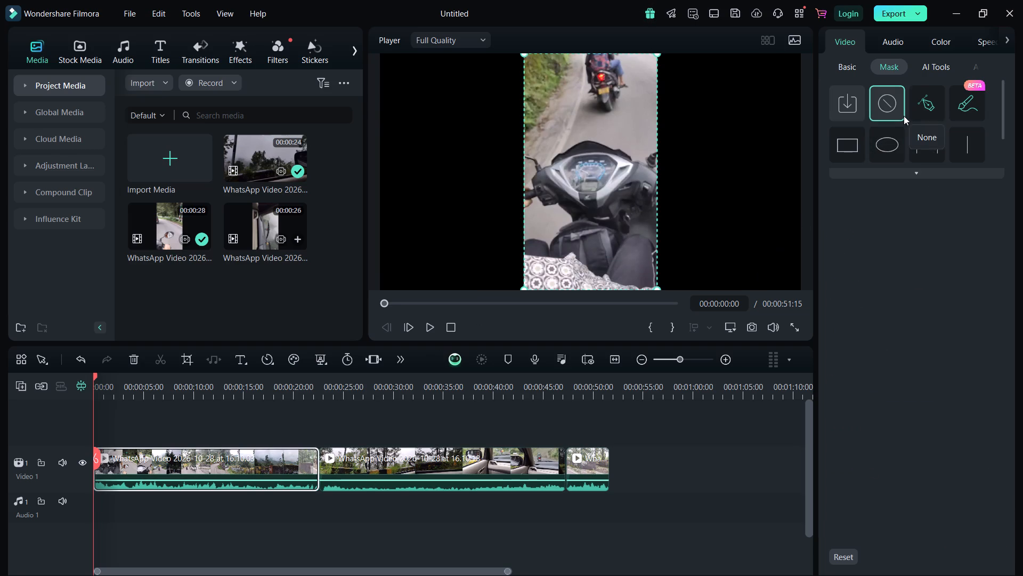
left_click(900, 143)
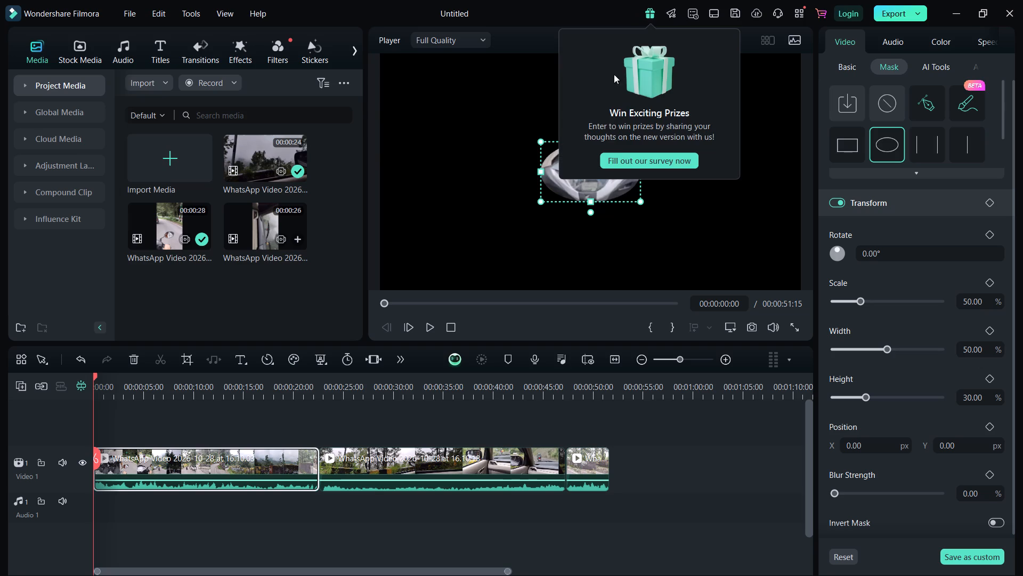
left_click(436, 155)
scroll(571, 159, "up", 3)
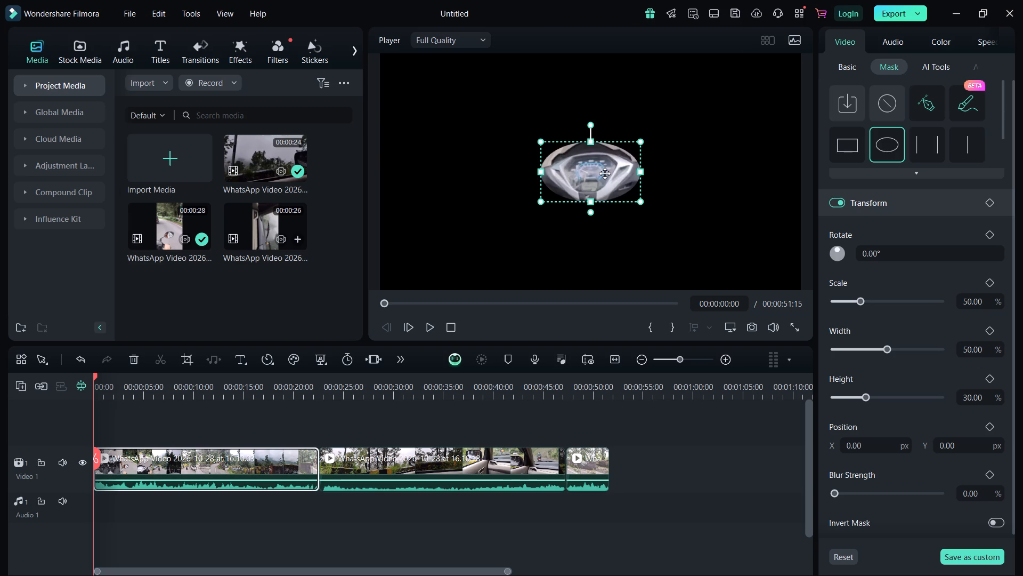
Reposition and resize the first clip's ellipse mask around the scooter dashboard, at about 72% scale and position X 94 px, Y 0 px.
left_click(605, 173)
left_click_drag(605, 173, 618, 158)
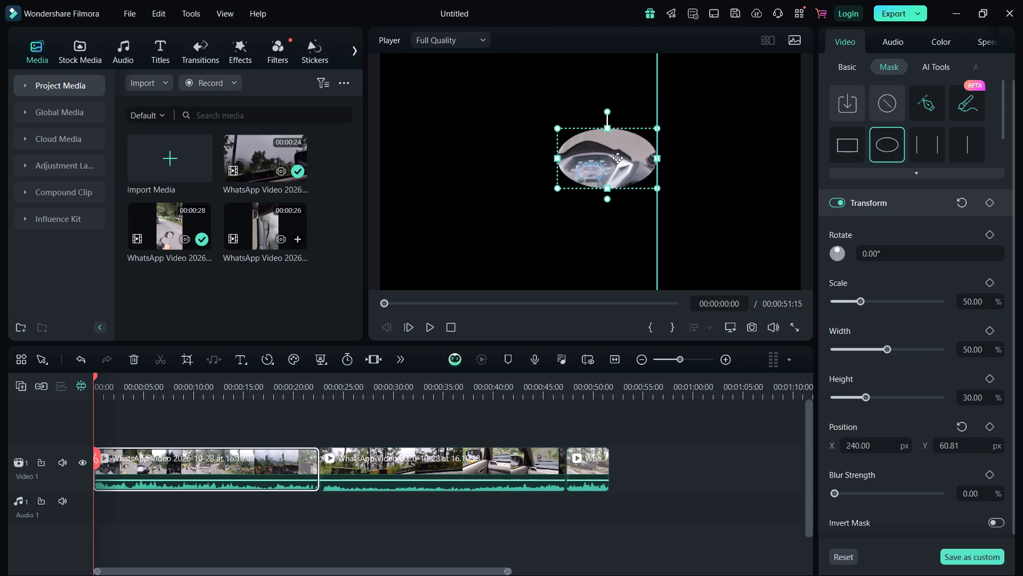
left_click_drag(618, 158, 617, 157)
left_click_drag(656, 187, 728, 243)
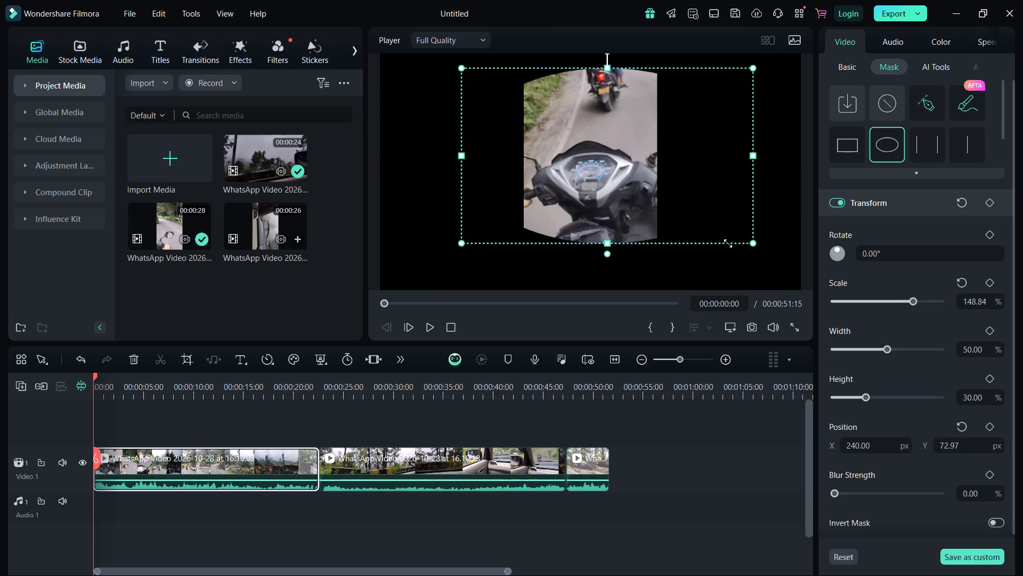
left_click_drag(728, 243, 711, 230)
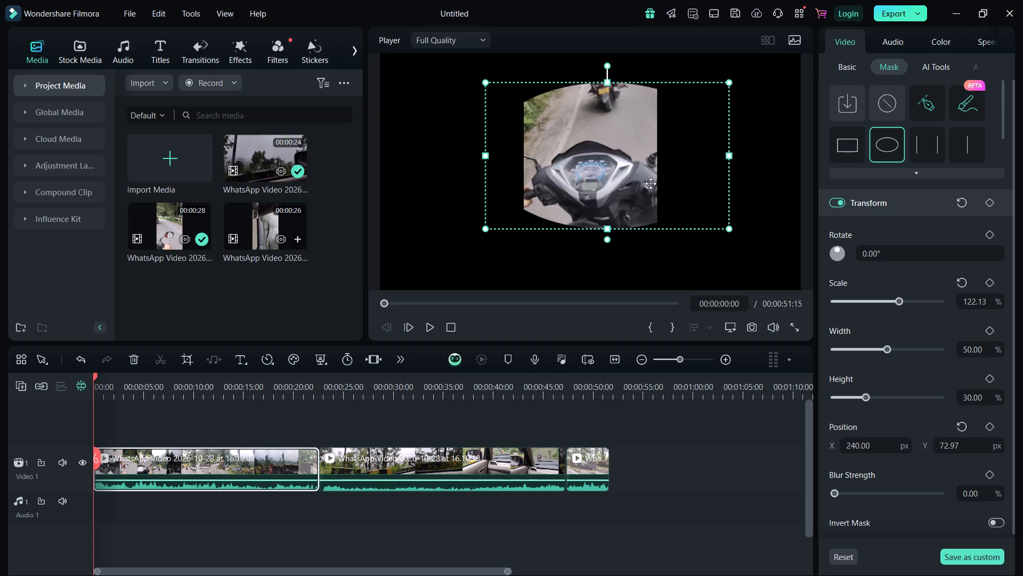
left_click_drag(647, 179, 642, 209)
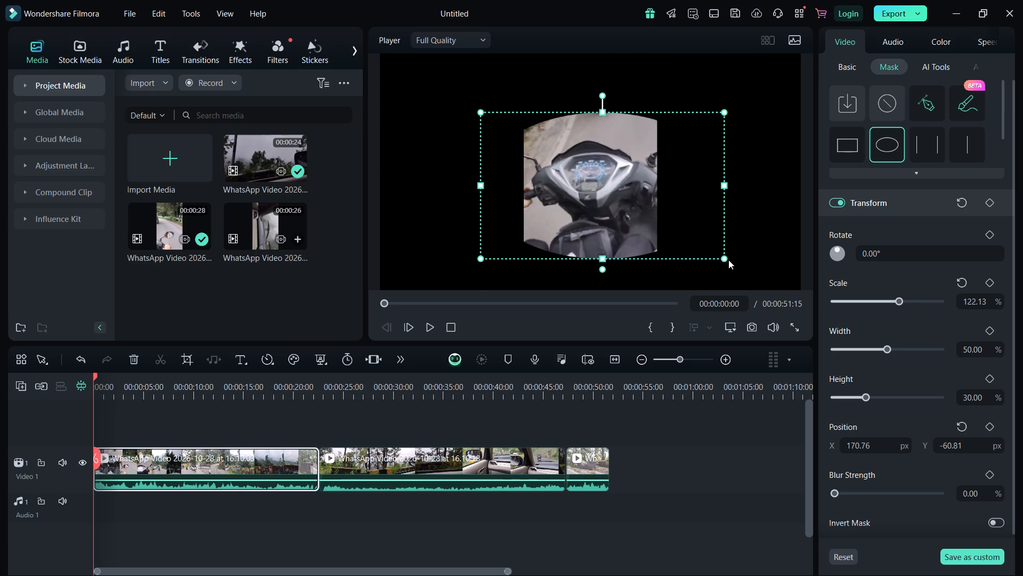
left_click_drag(724, 254, 718, 245)
left_click_drag(719, 244, 697, 223)
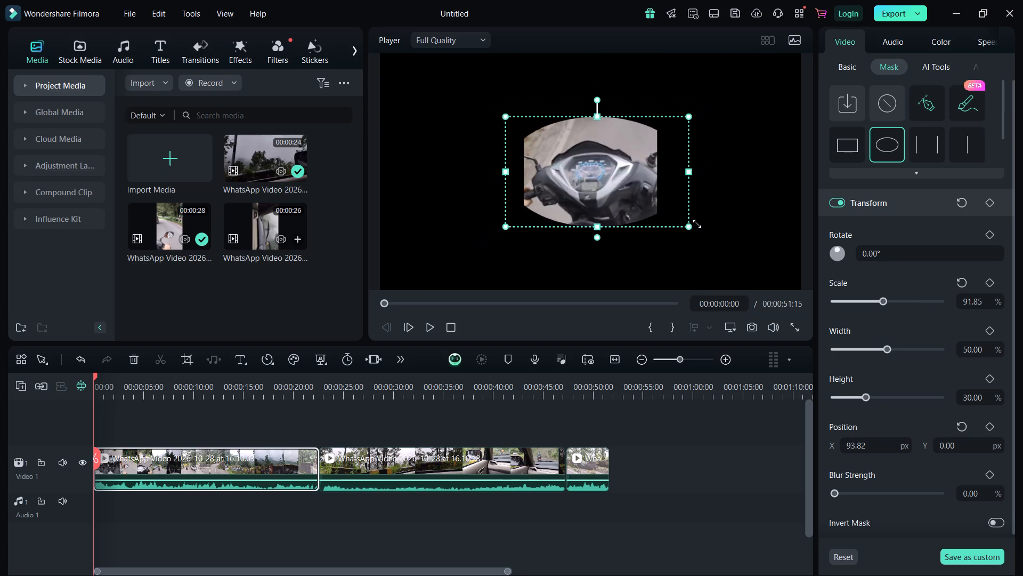
left_click_drag(697, 223, 685, 214)
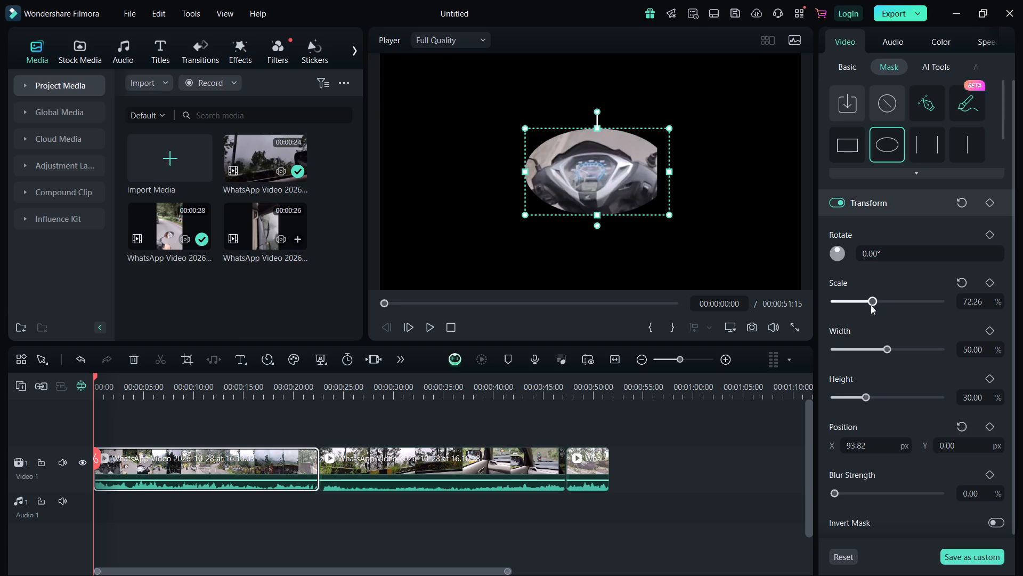
Set the ellipse mask's blur strength to 40.
scroll(886, 399, "down", 5)
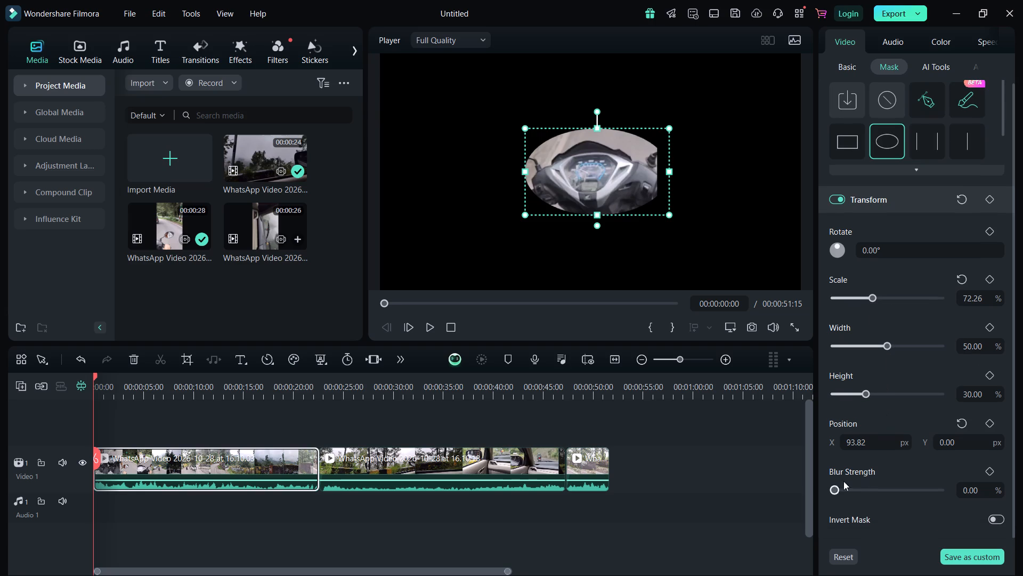
left_click_drag(833, 489, 861, 490)
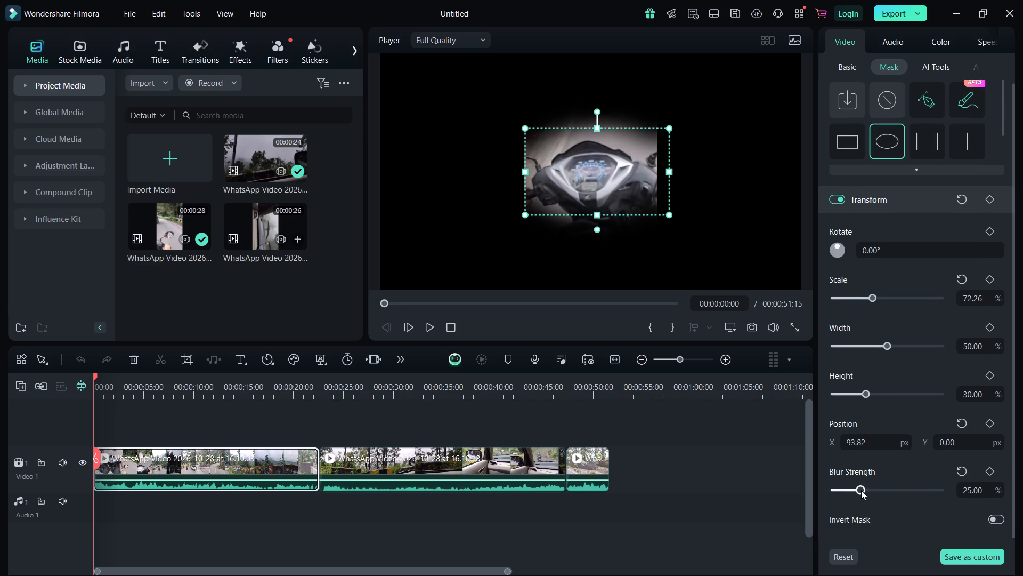
left_click_drag(861, 490, 877, 491)
Play the opening seconds of the timeline to check the blurred mask, pause, and return the playhead to the start.
left_click(345, 527)
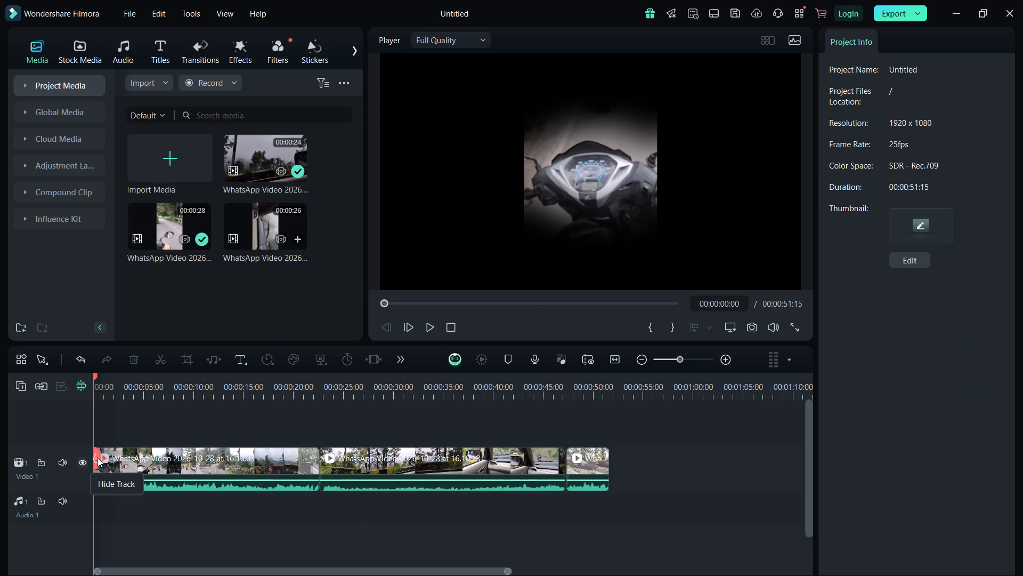
left_click(428, 325)
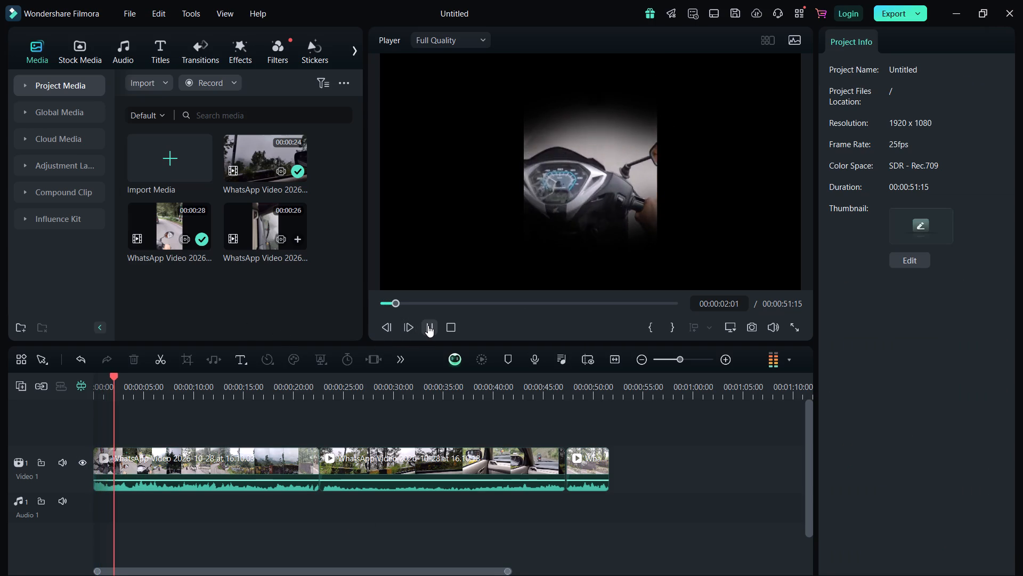
left_click(428, 325)
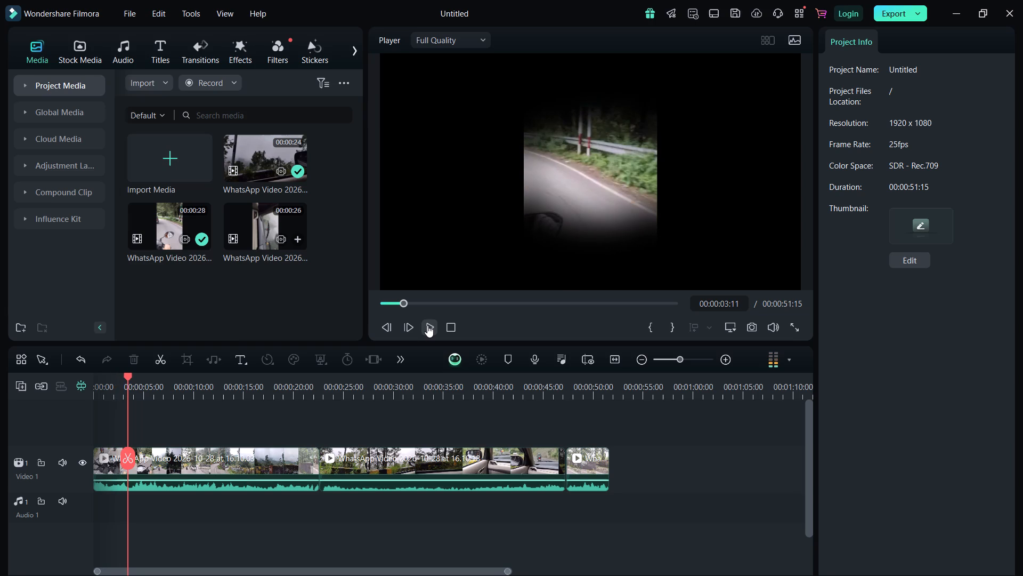
left_click_drag(407, 299, 339, 315)
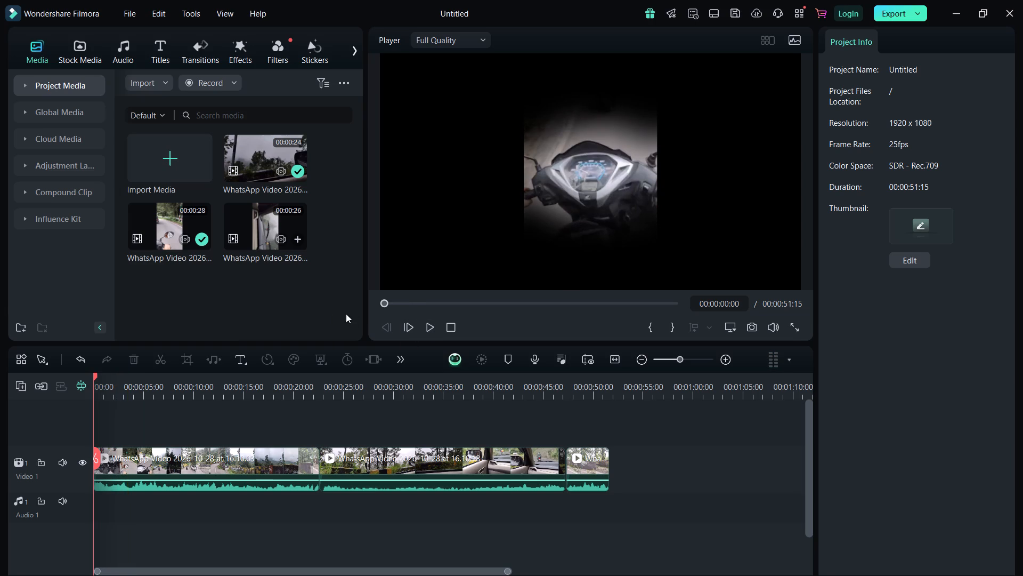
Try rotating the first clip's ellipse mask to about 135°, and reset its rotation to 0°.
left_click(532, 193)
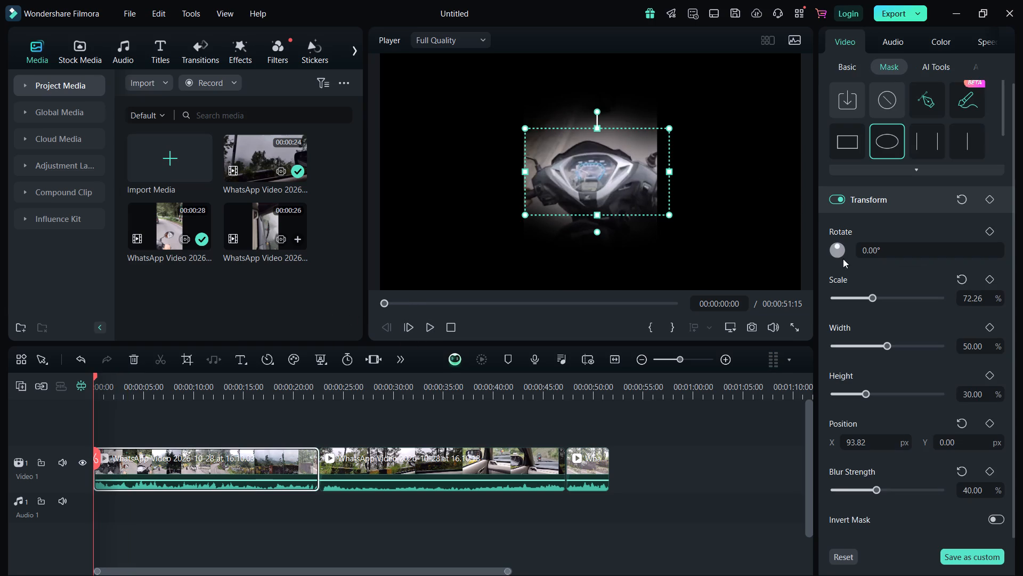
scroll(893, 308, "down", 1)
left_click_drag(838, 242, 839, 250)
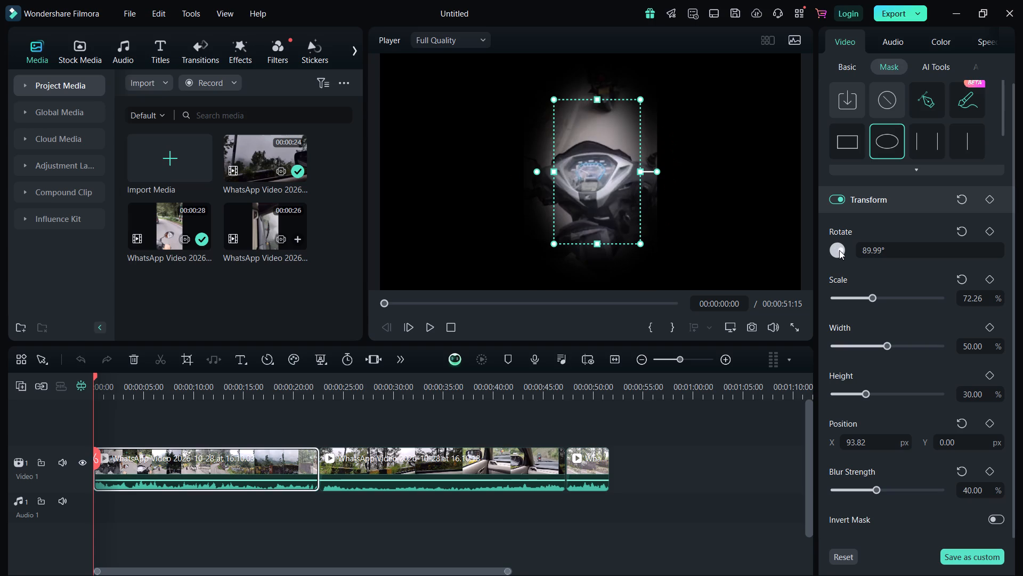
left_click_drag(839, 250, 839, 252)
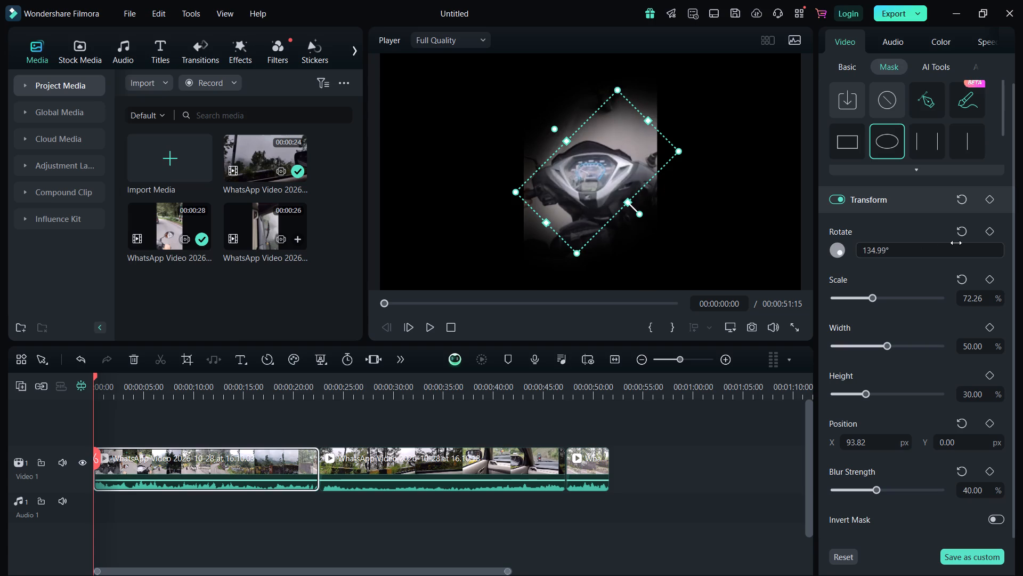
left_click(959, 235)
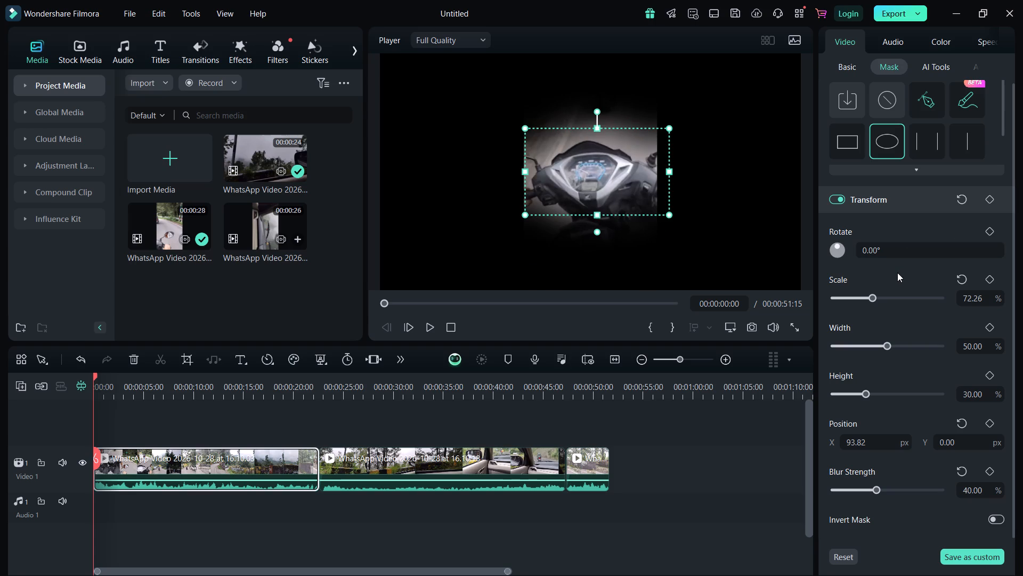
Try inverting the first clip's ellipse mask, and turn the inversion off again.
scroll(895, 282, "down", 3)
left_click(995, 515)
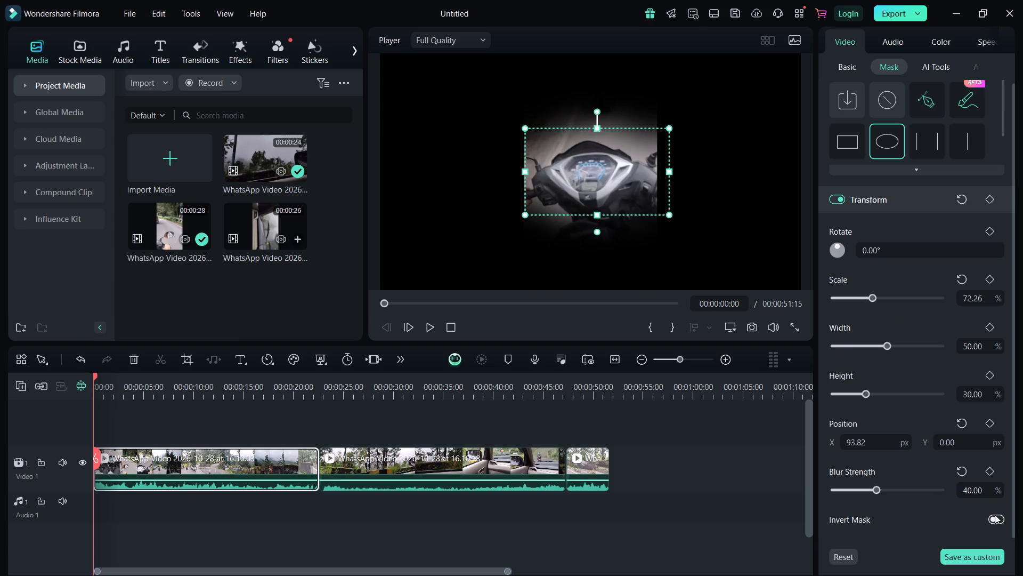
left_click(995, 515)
Save the adjusted ellipse mask as a custom mask.
scroll(913, 467, "down", 2)
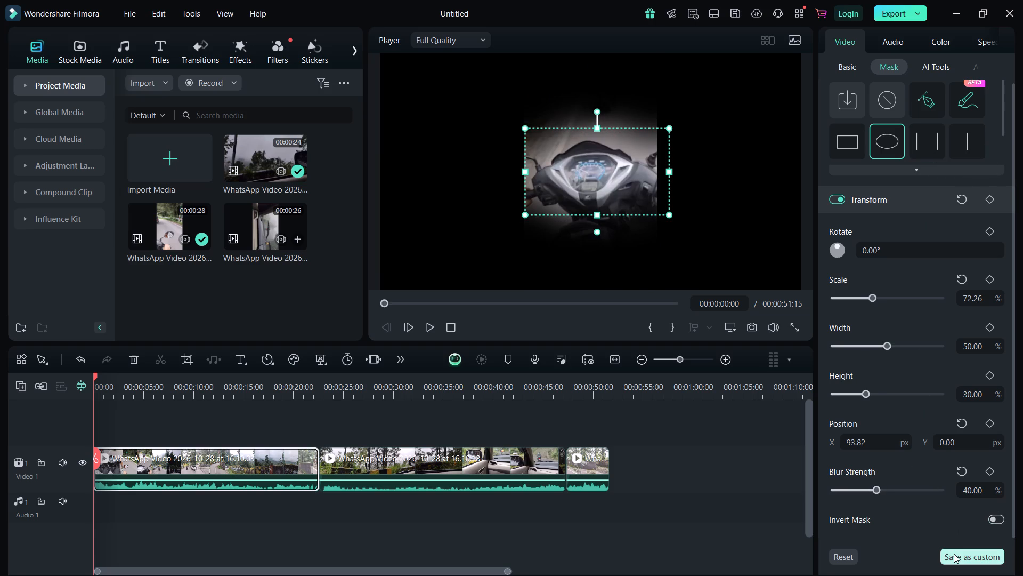
left_click(954, 554)
left_click(592, 313)
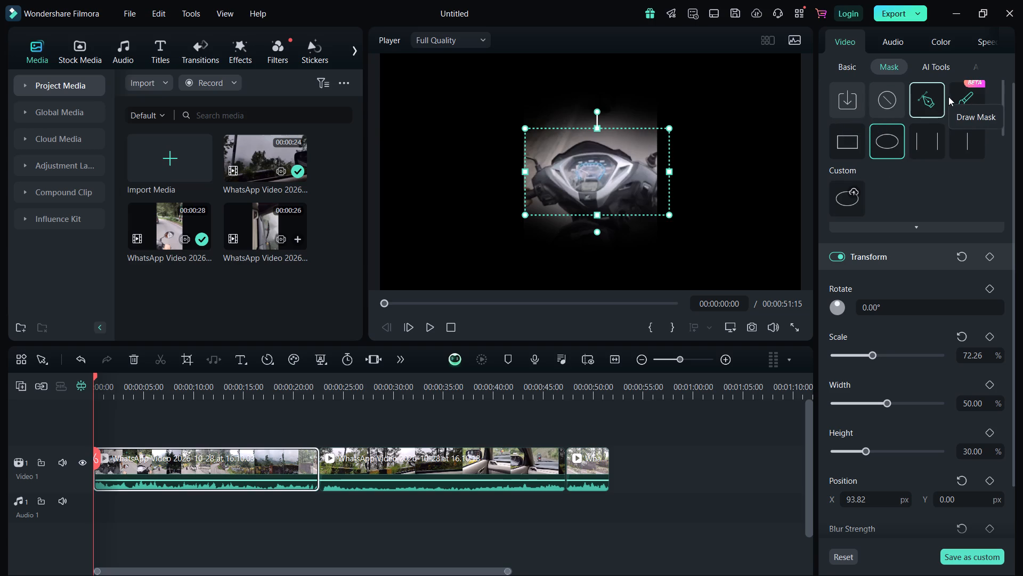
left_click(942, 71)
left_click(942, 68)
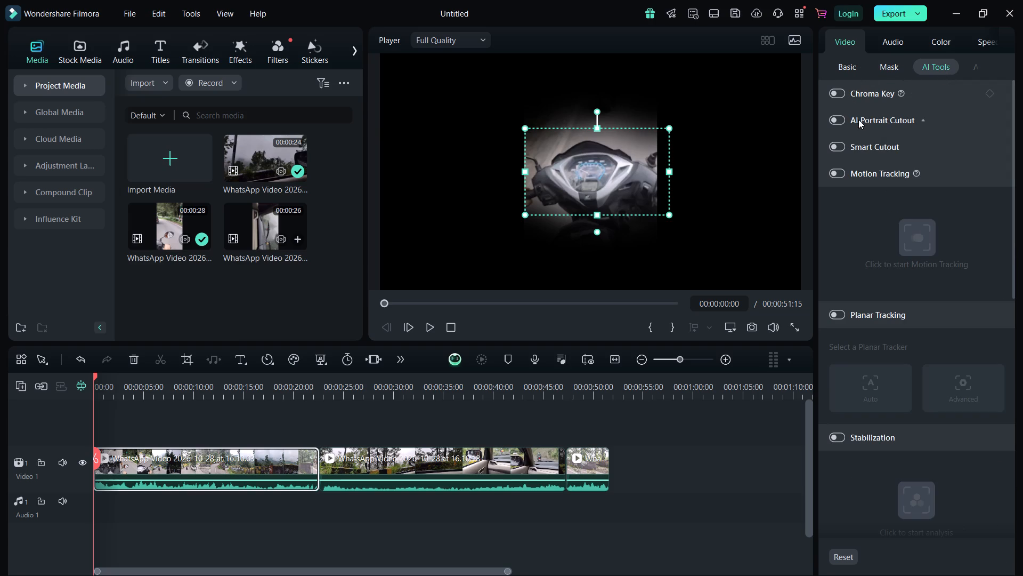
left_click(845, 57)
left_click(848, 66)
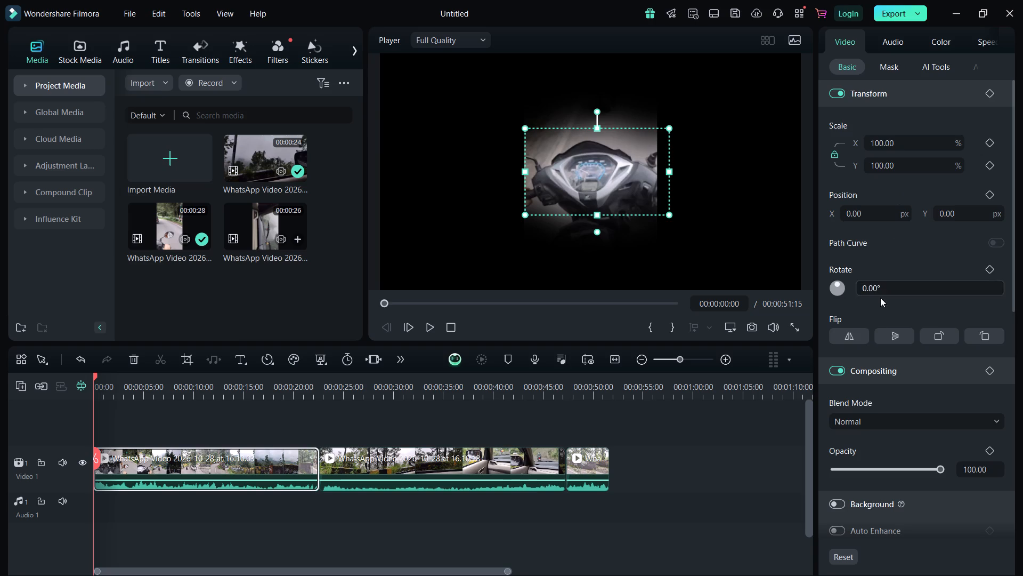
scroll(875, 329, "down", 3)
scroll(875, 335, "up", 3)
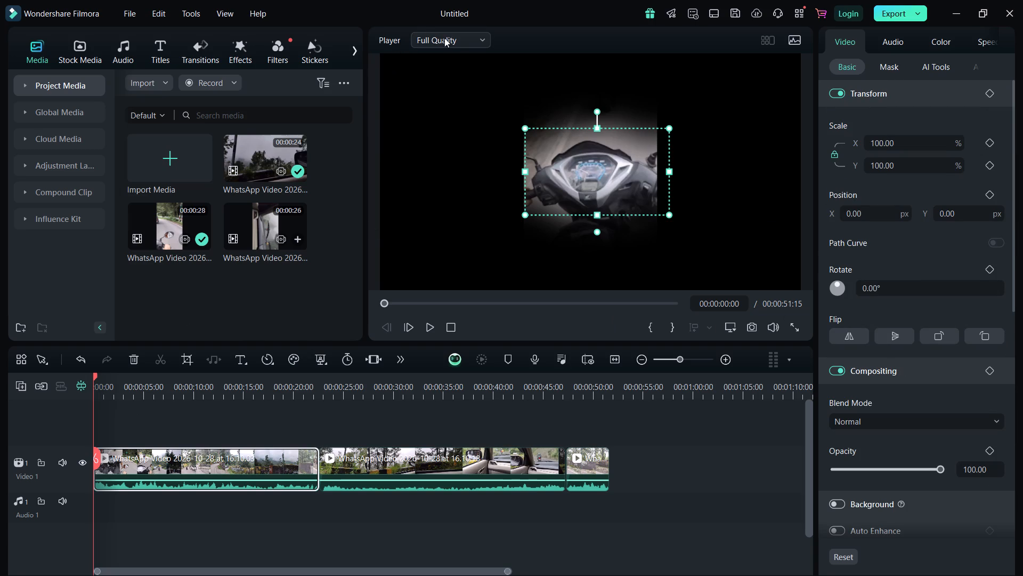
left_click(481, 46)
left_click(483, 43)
Show the Video Scopes below the player preview.
left_click(790, 35)
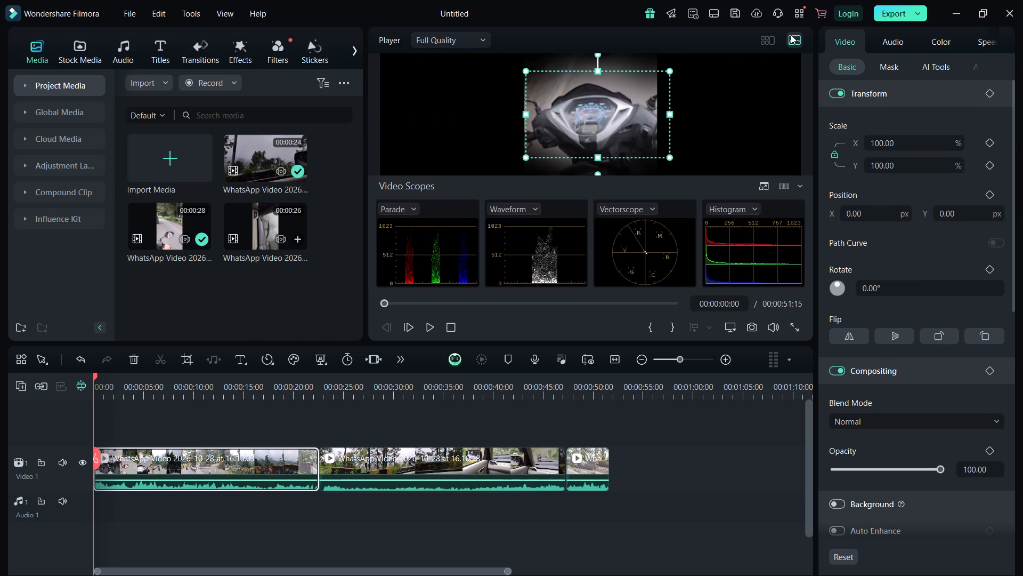
left_click(450, 252)
Play the timeline from the start with the scopes shown, and pause at about 5 seconds.
left_click(424, 326)
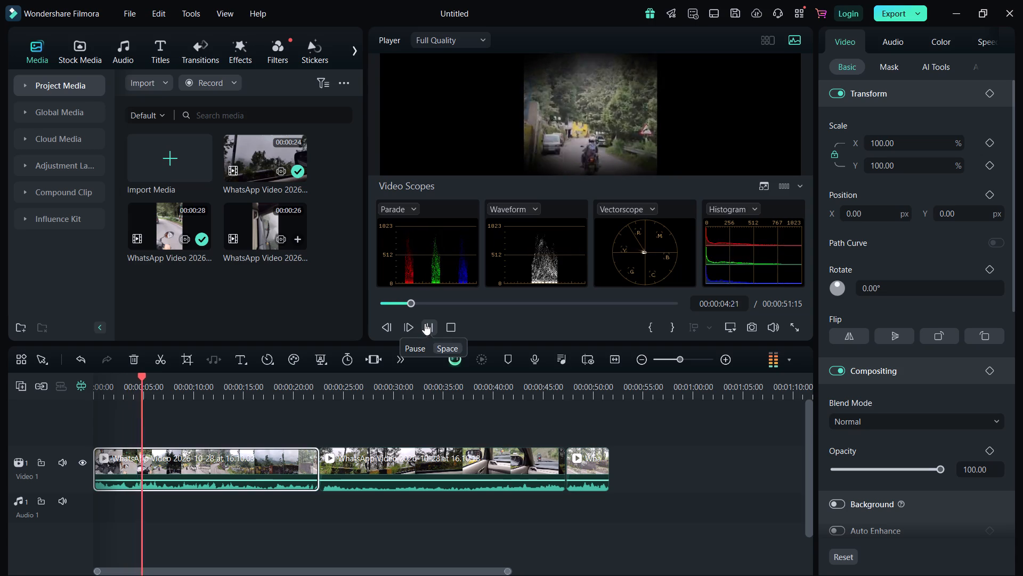
left_click(425, 323)
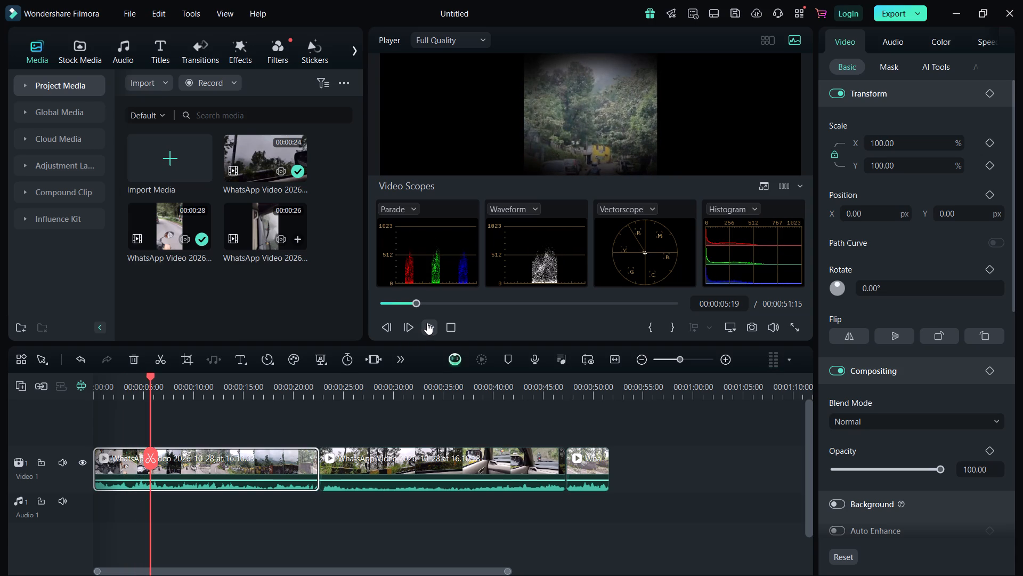
Return the playhead to the start of the timeline and turn on Motion Tracking for the first clip.
left_click(643, 156)
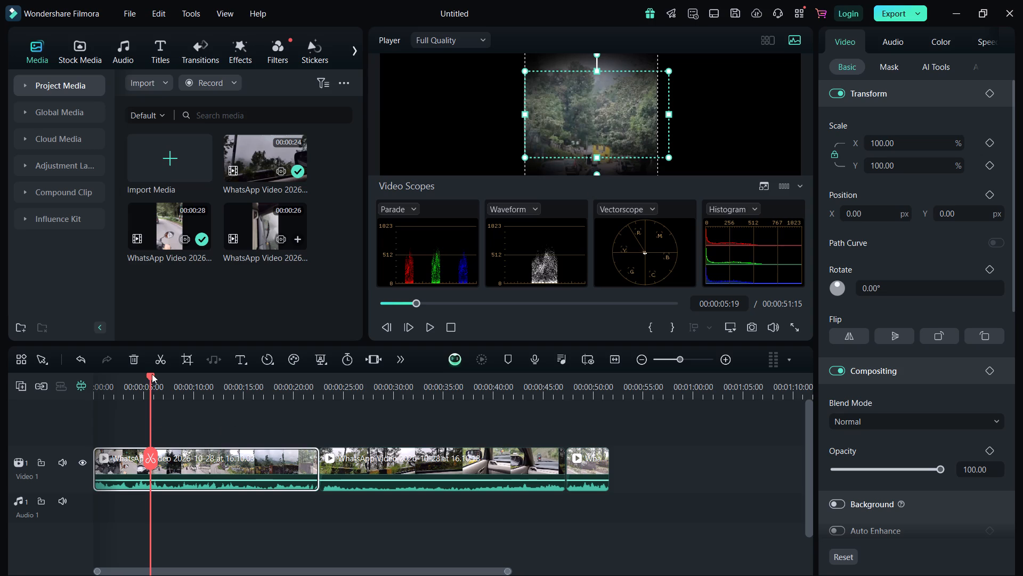
left_click_drag(151, 373, 64, 393)
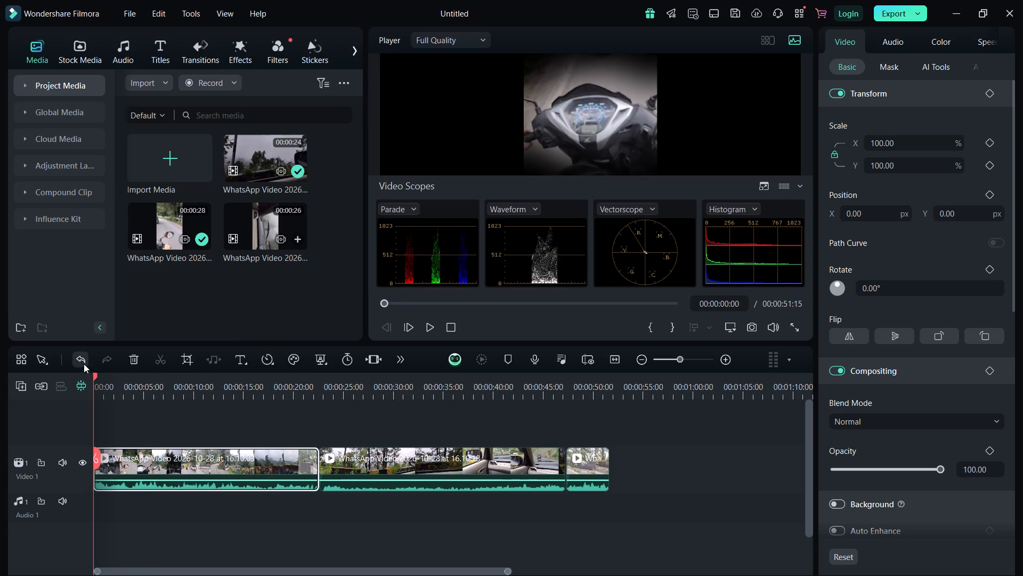
left_click(399, 359)
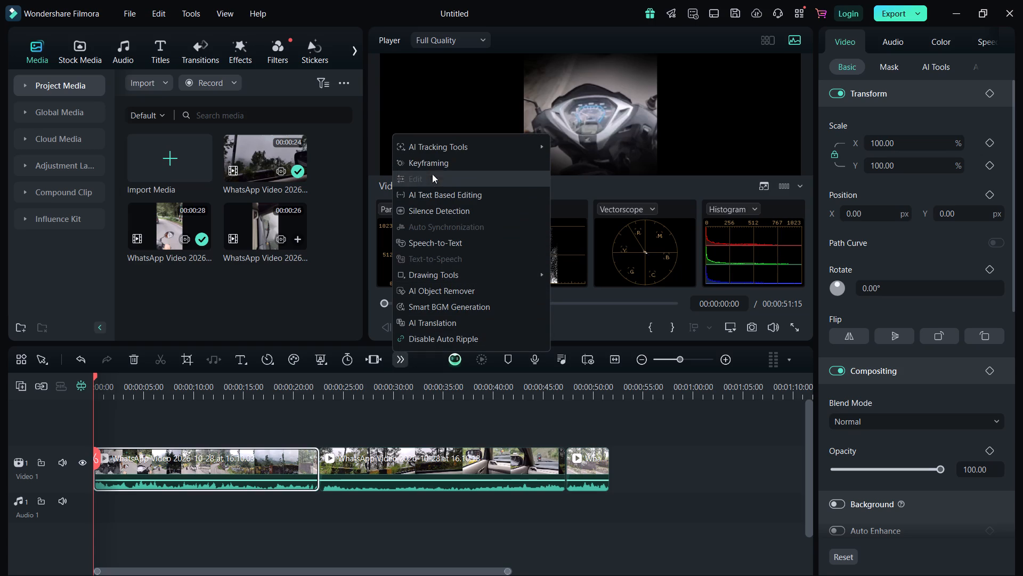
left_click(441, 148)
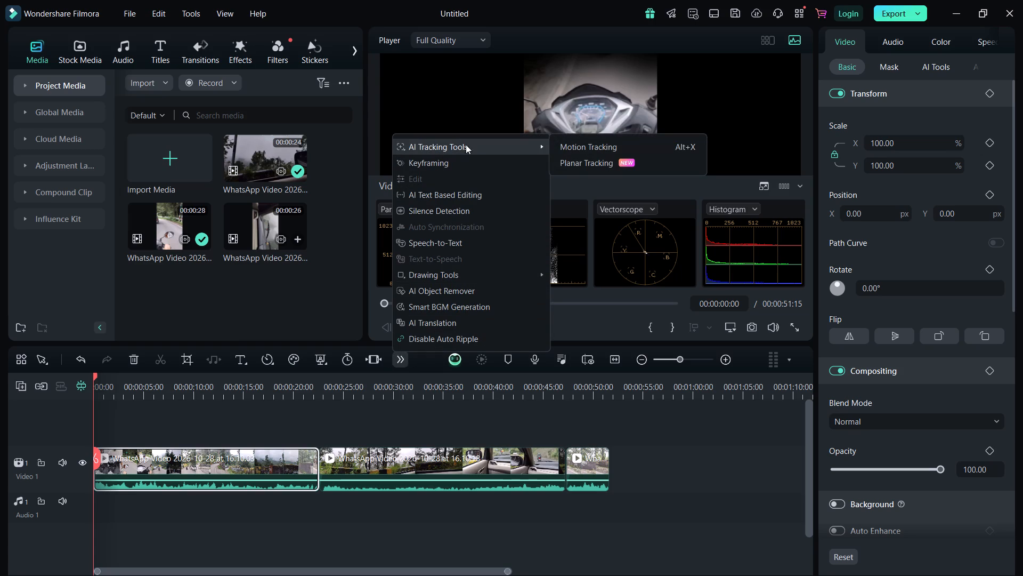
left_click(583, 148)
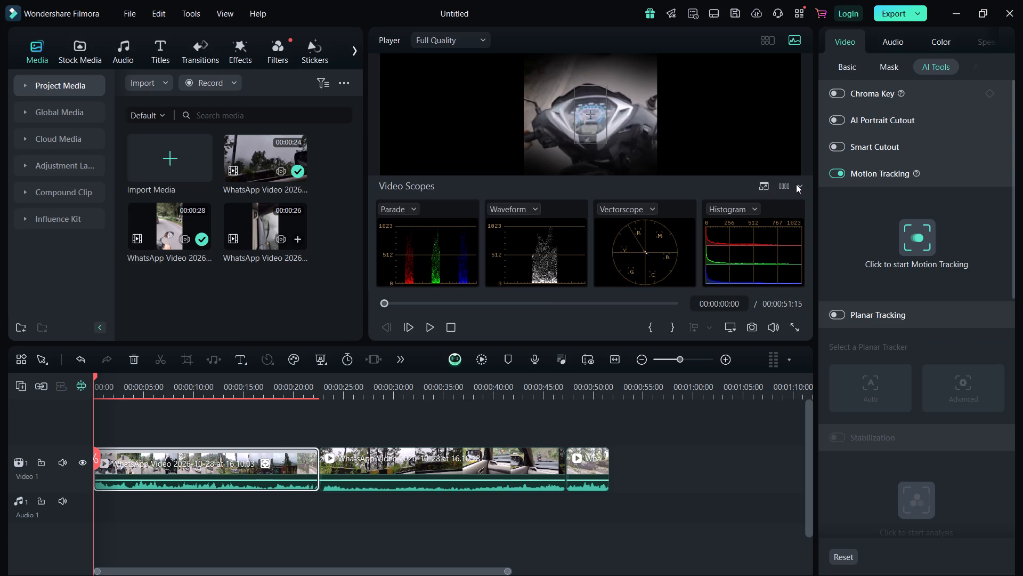
Hide the Video Scopes below the player preview.
left_click(797, 40)
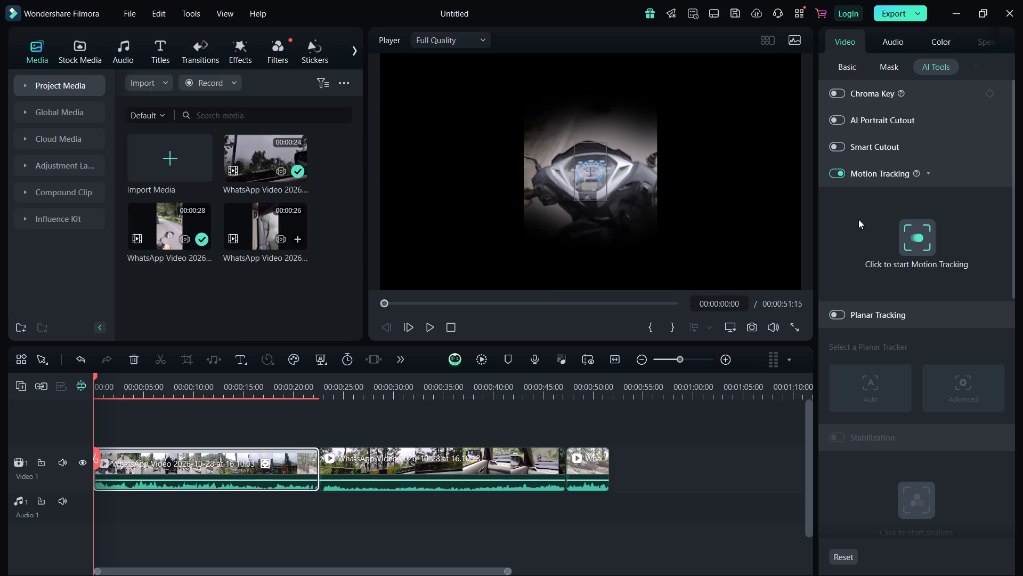
Remove the ellipse mask from the first clip so its full frame is used.
left_click(895, 69)
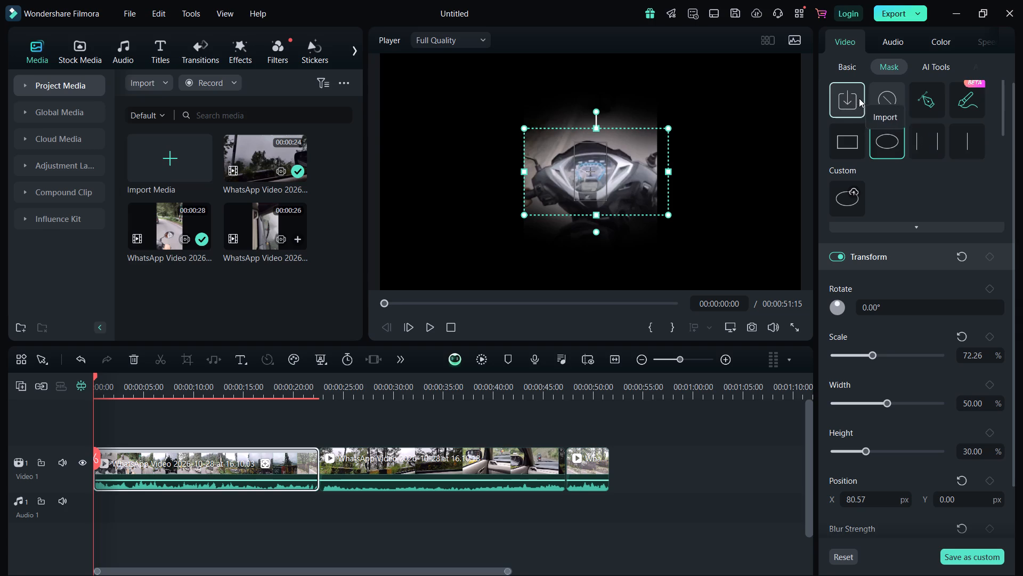
left_click(891, 97)
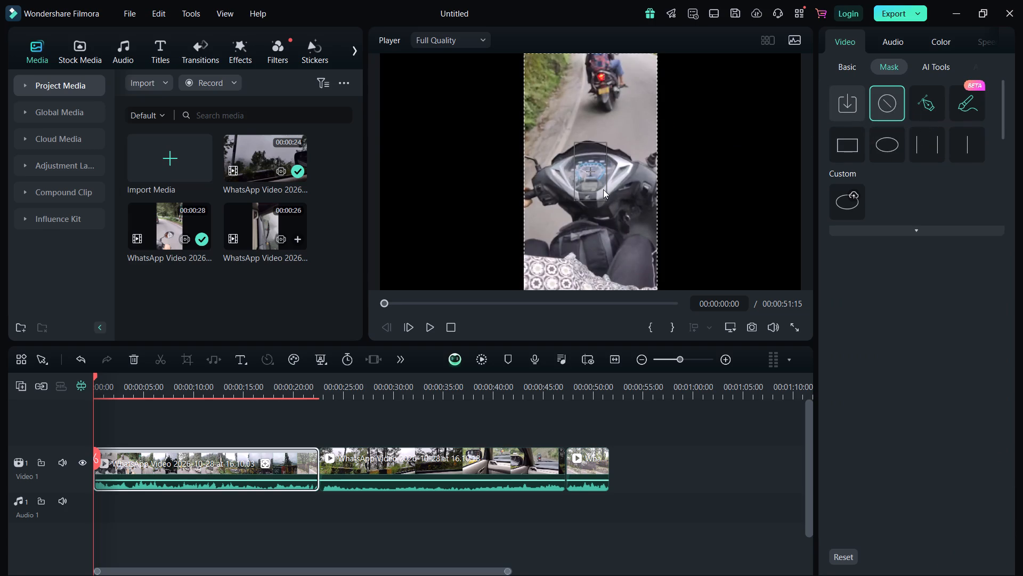
Place the motion tracking box over the motorcycle ahead in the first frame of the clip.
left_click_drag(605, 196, 612, 105)
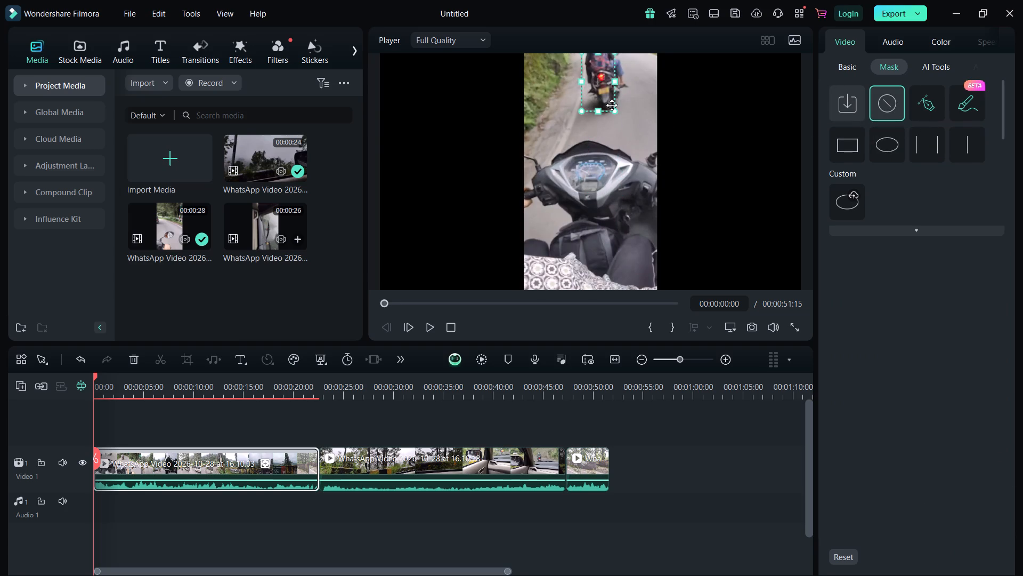
left_click_drag(612, 105, 614, 98)
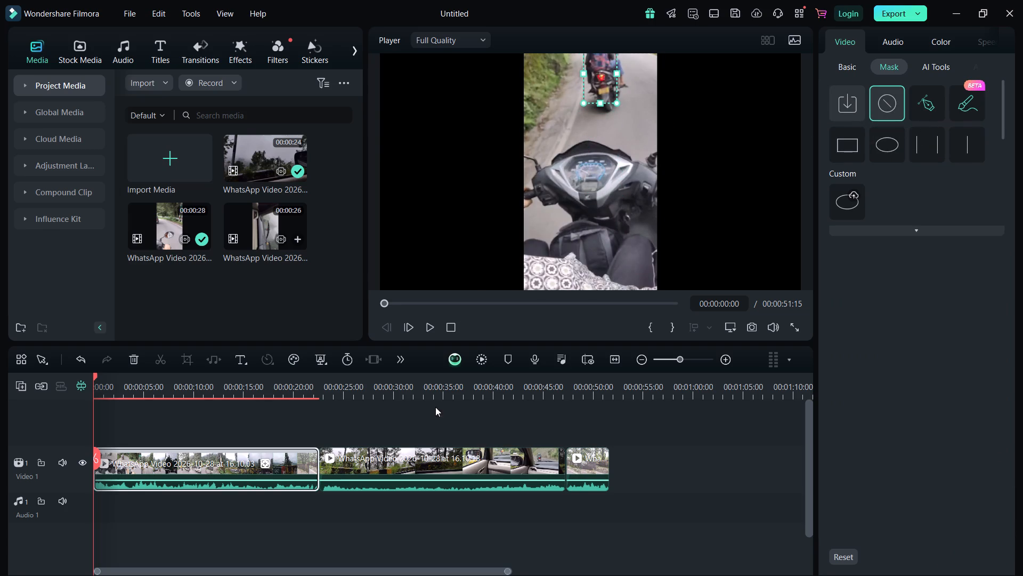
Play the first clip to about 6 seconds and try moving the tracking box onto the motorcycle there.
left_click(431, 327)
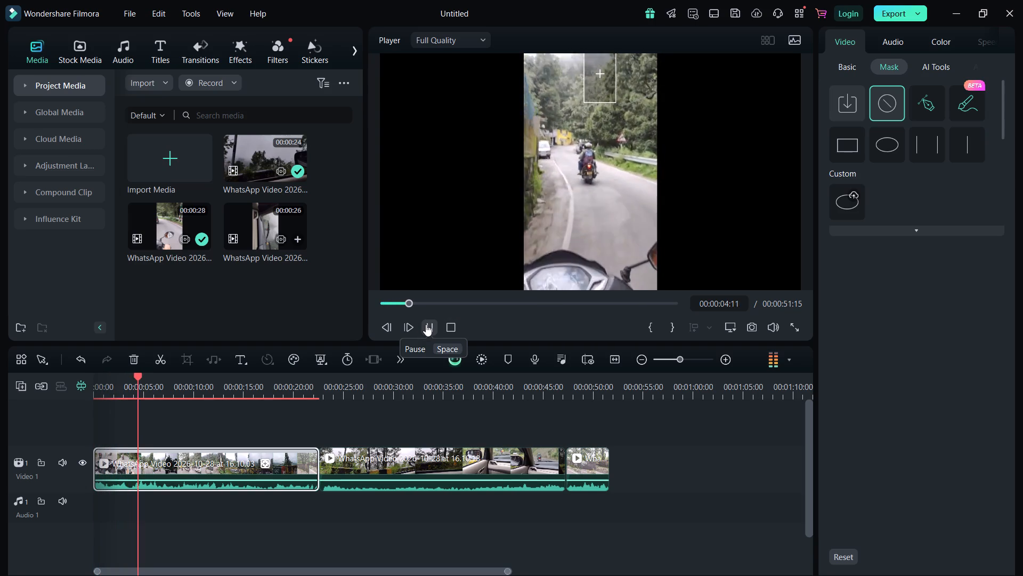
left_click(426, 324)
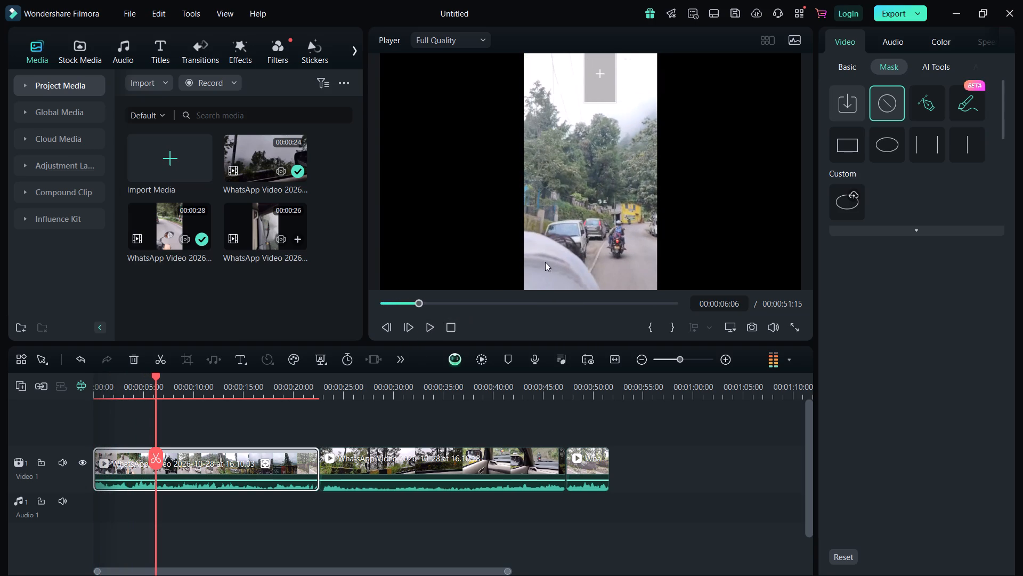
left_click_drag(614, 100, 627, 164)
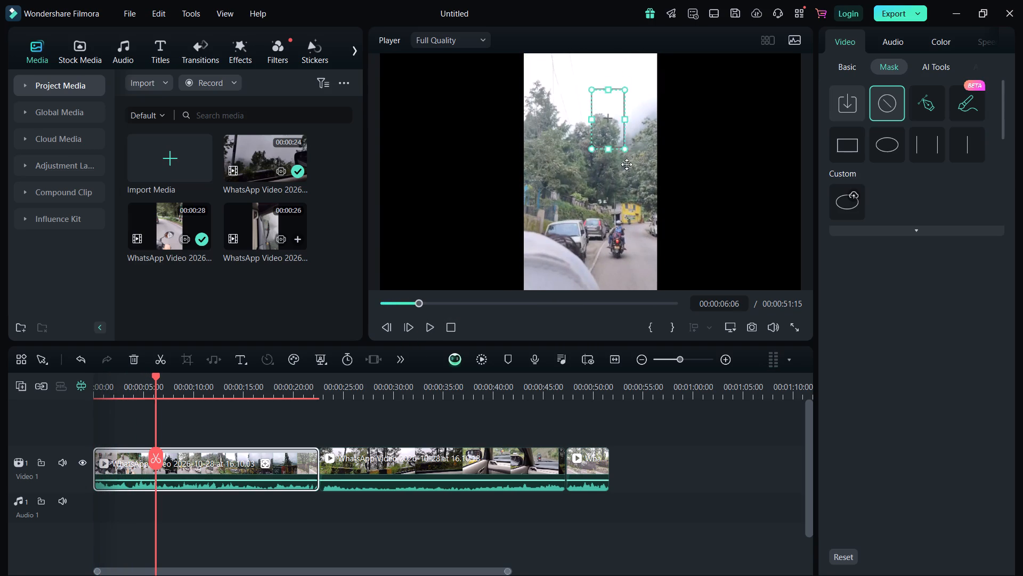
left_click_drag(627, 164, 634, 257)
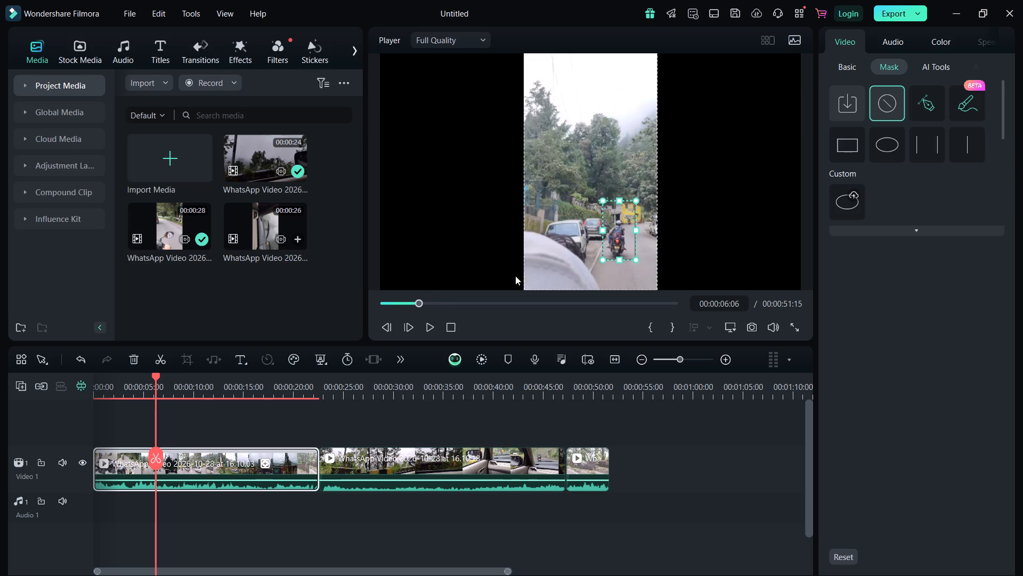
Return to the first frame and refine the tracking box position over the motorcycle ahead.
left_click_drag(418, 305, 310, 308)
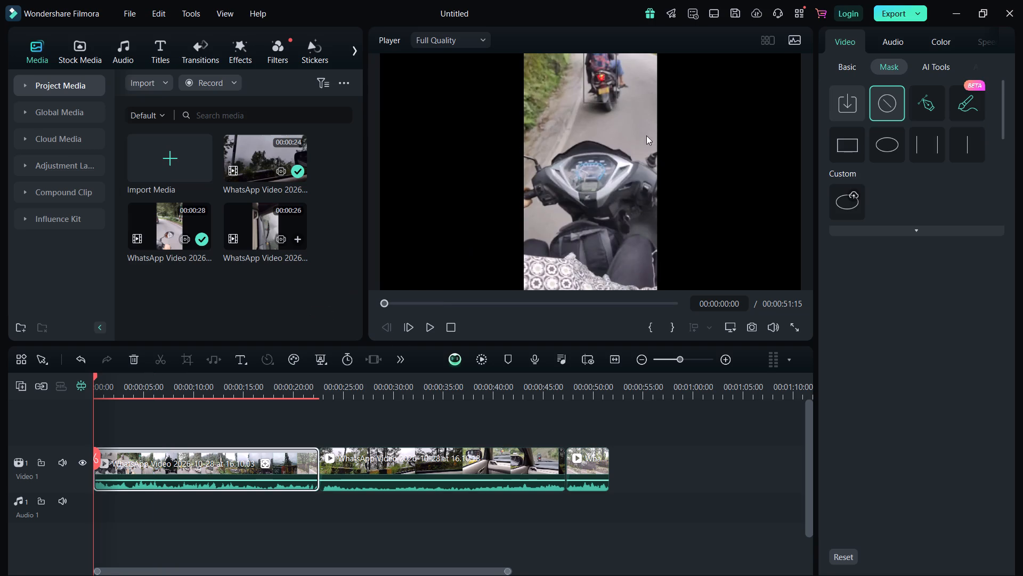
left_click_drag(613, 98, 617, 107)
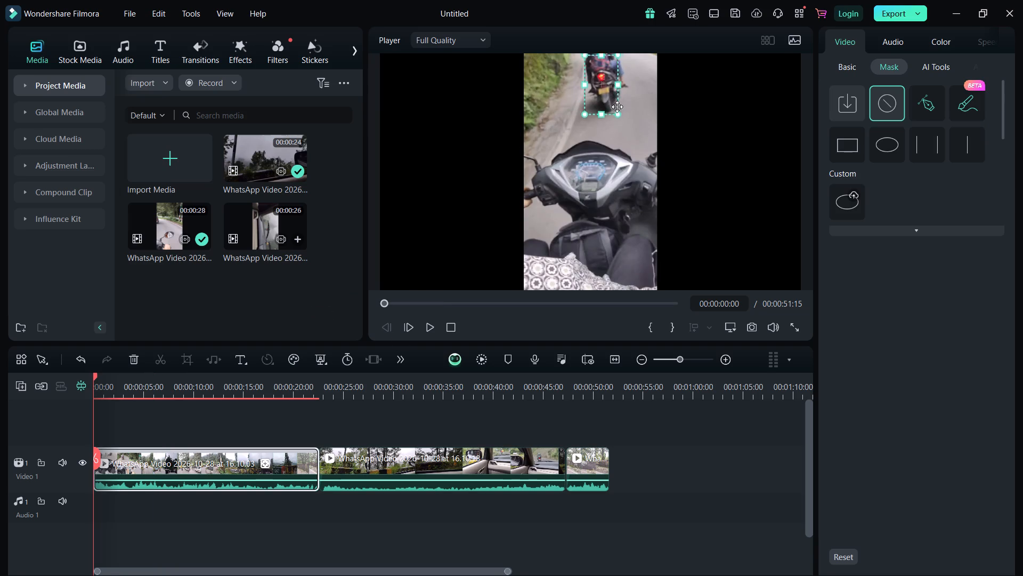
left_click_drag(617, 107, 620, 100)
left_click(613, 88)
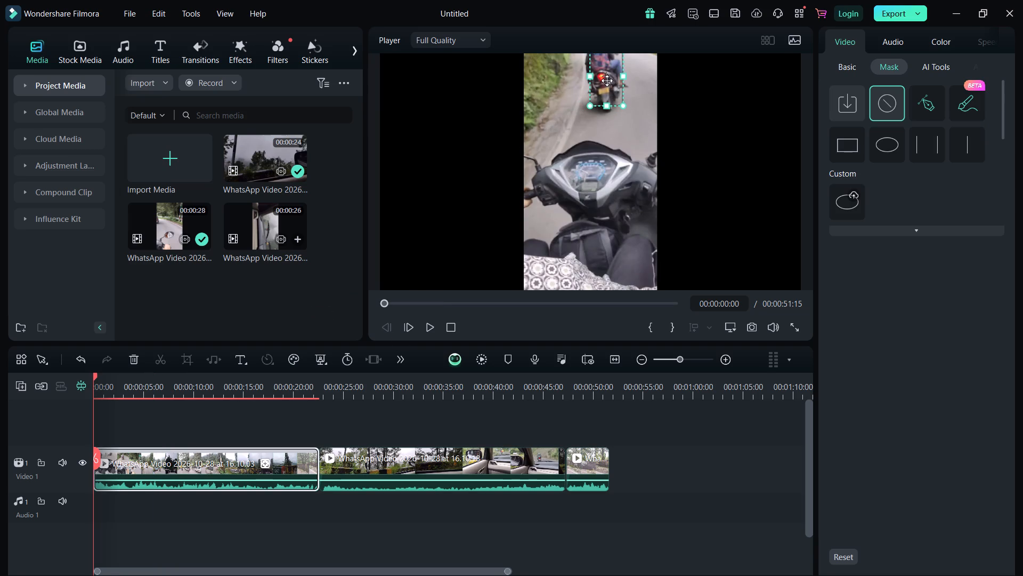
left_click(606, 80)
Run the Motion Tracking analysis on the first clip with the motorcycle as target.
left_click(404, 364)
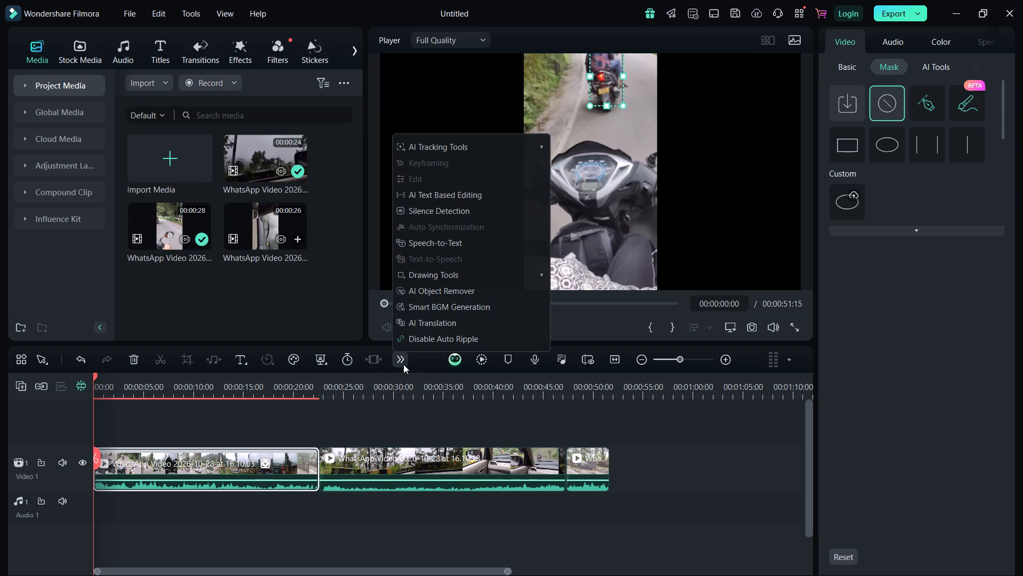
left_click(480, 145)
left_click(582, 147)
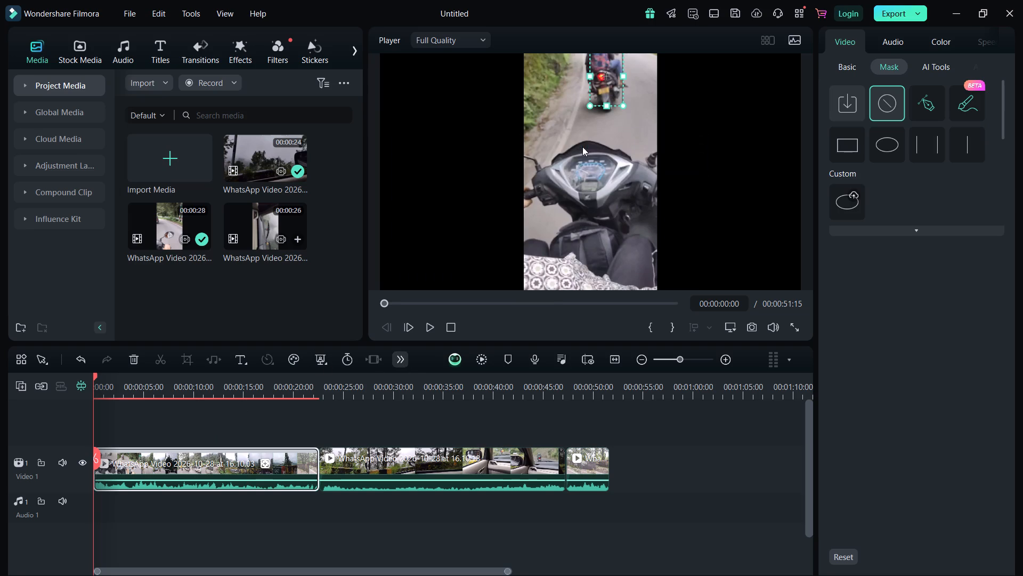
left_click(891, 231)
left_click(923, 231)
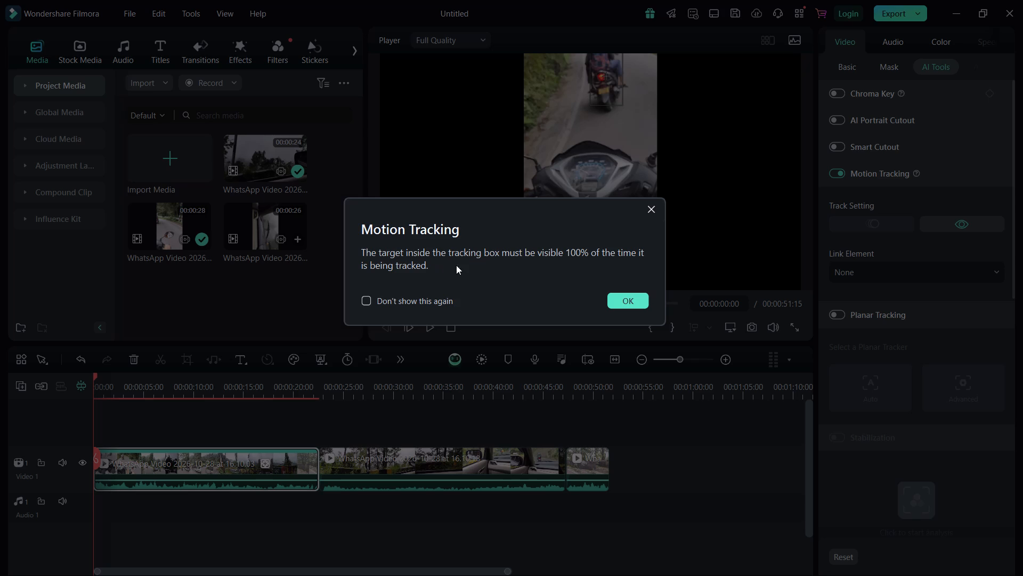
left_click(618, 302)
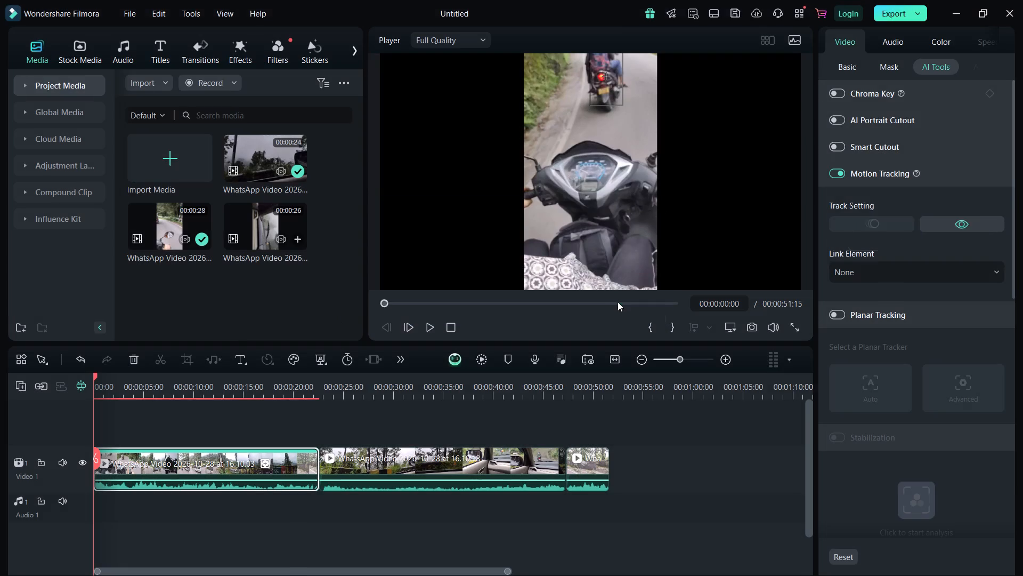
Play the timeline from the start to check the tracked first clip and the clip after it.
left_click(435, 326)
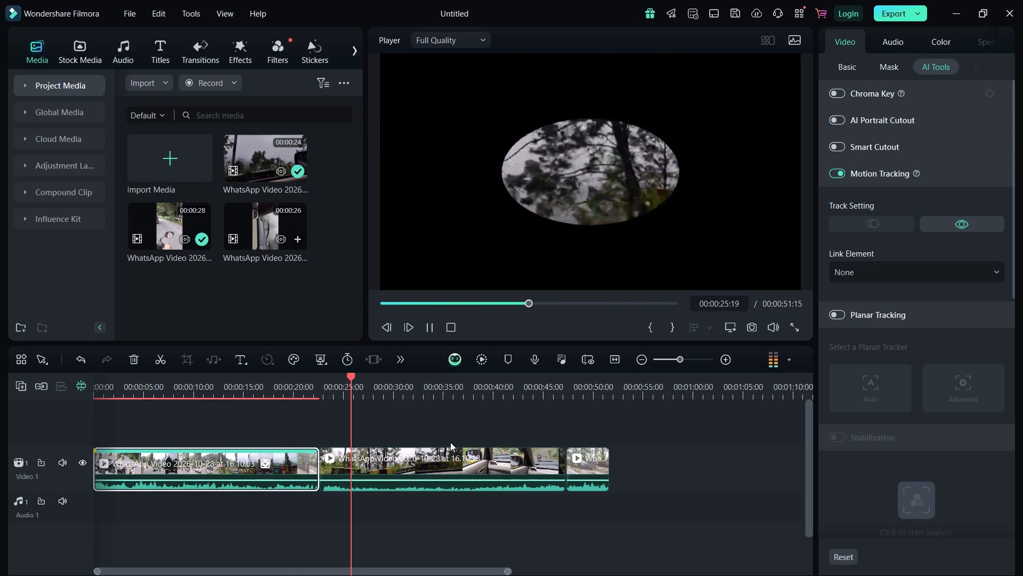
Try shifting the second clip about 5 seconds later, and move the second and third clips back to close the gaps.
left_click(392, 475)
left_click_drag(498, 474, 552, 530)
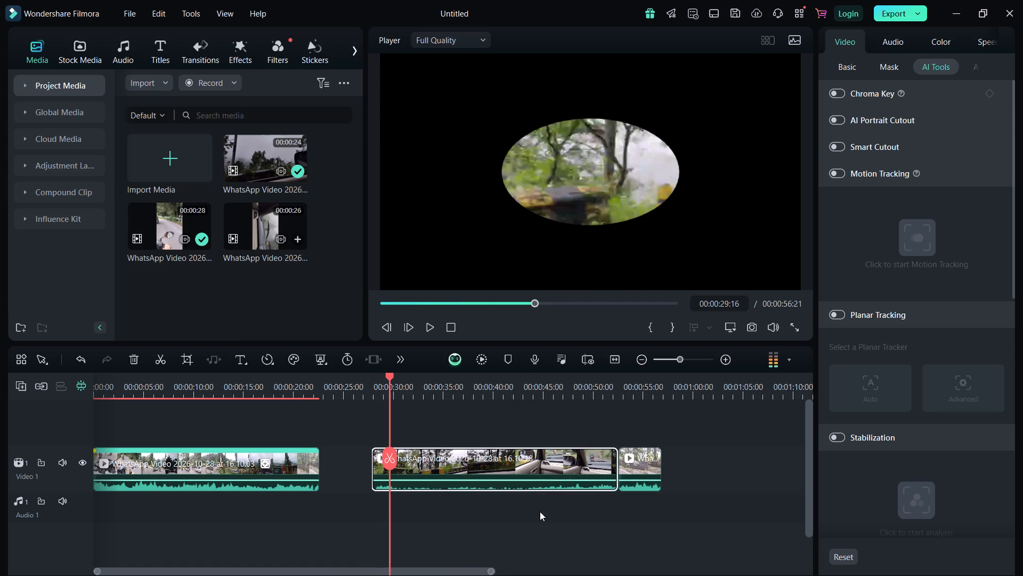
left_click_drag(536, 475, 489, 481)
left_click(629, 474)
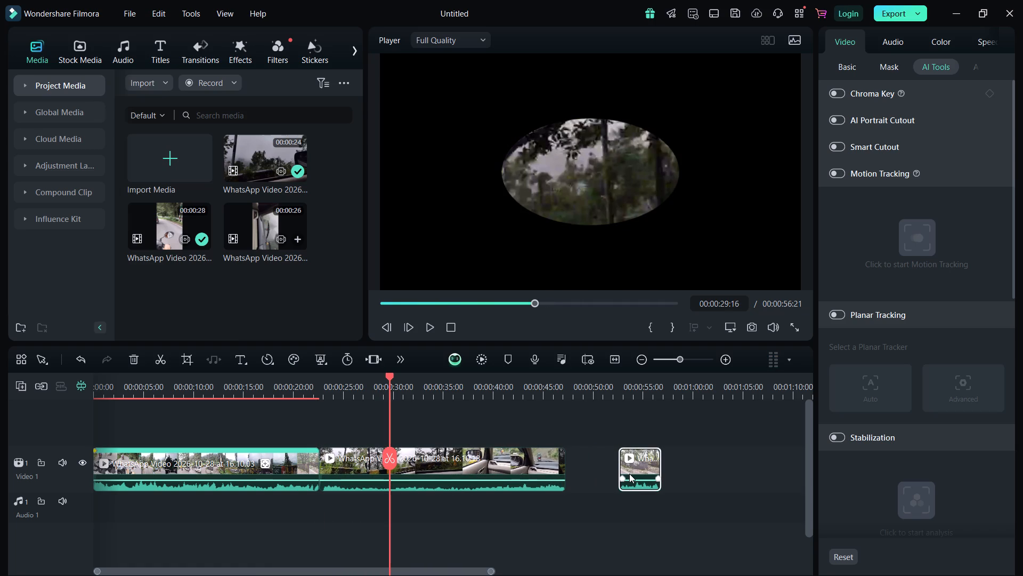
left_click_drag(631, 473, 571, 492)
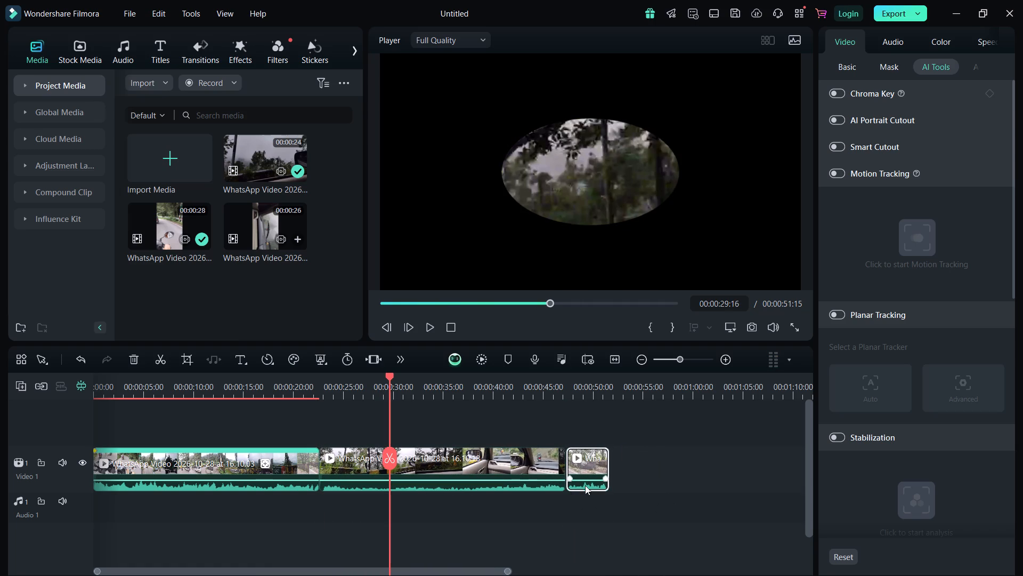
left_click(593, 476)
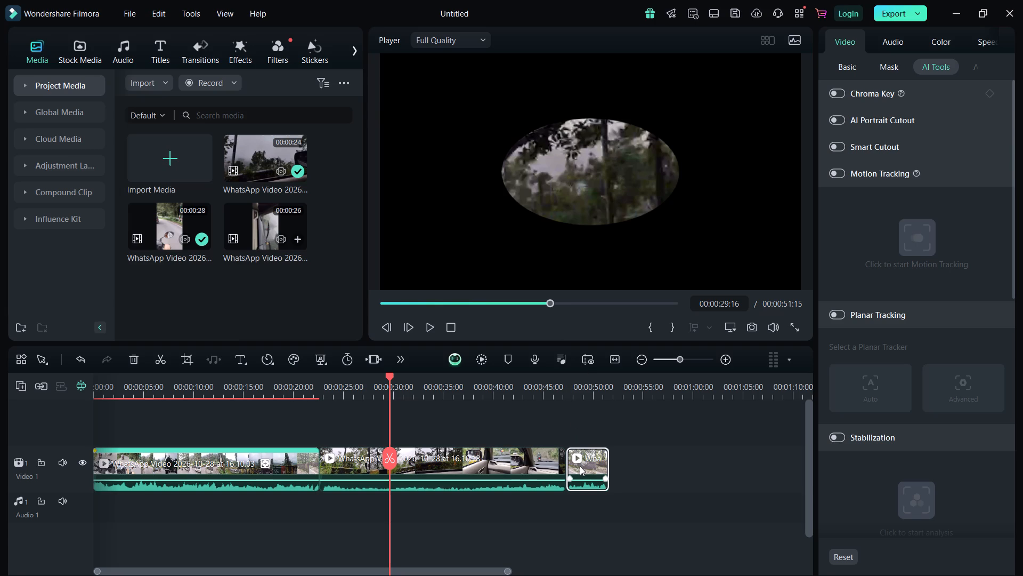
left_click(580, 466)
Move the playhead to 00:00:44:18, remove the ellipse mask from the second clip, and deselect the clip.
left_click(608, 301)
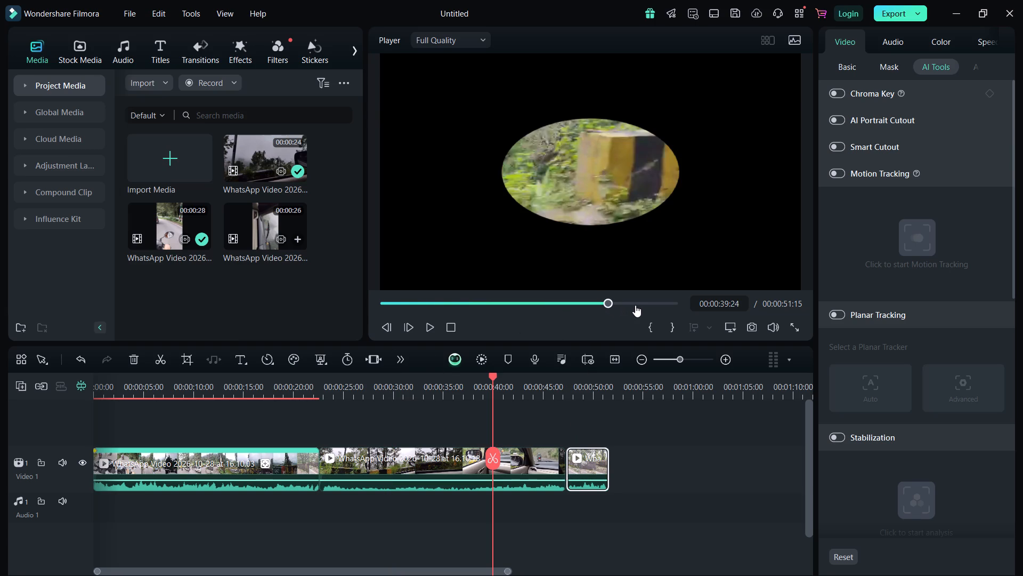
left_click(635, 305)
left_click(609, 211)
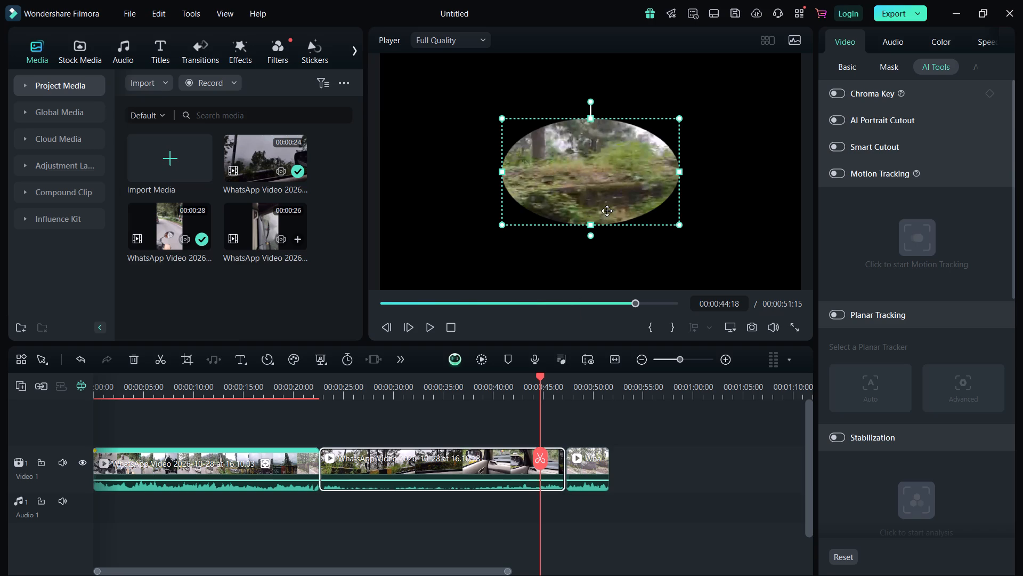
right_click(603, 193)
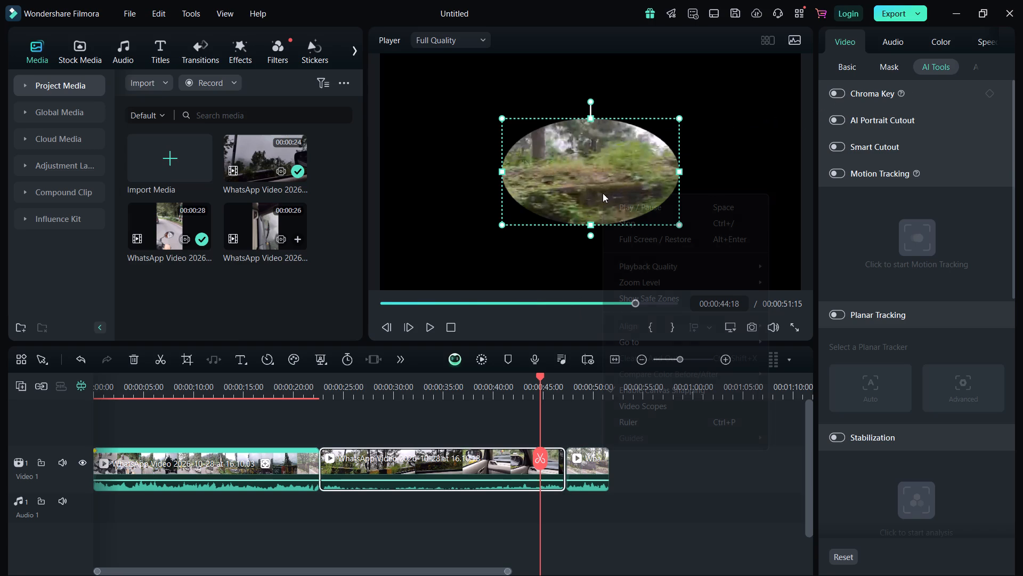
double_click(604, 178)
left_click(636, 222)
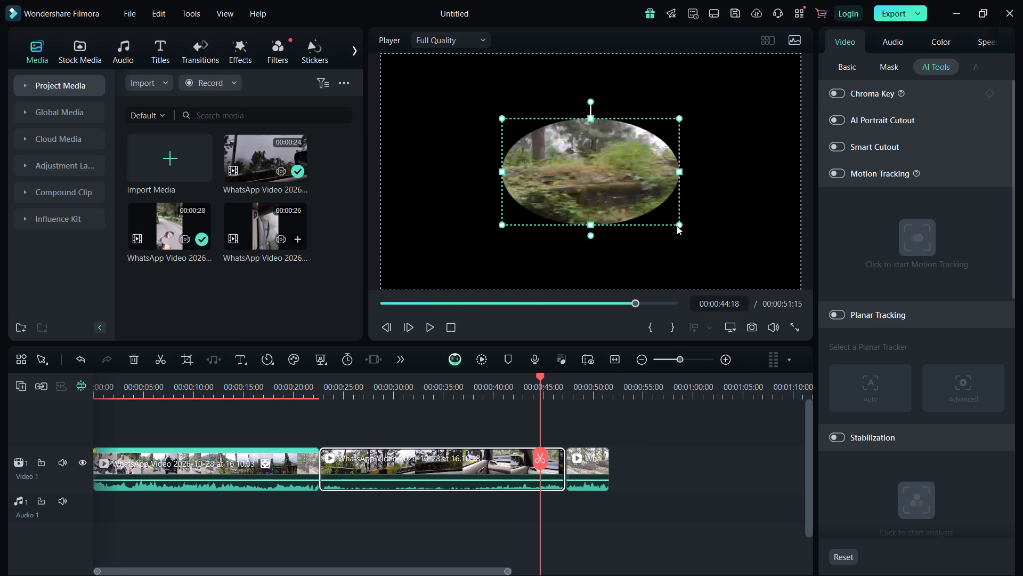
left_click(683, 220)
left_click(669, 217)
left_click(881, 64)
left_click(882, 104)
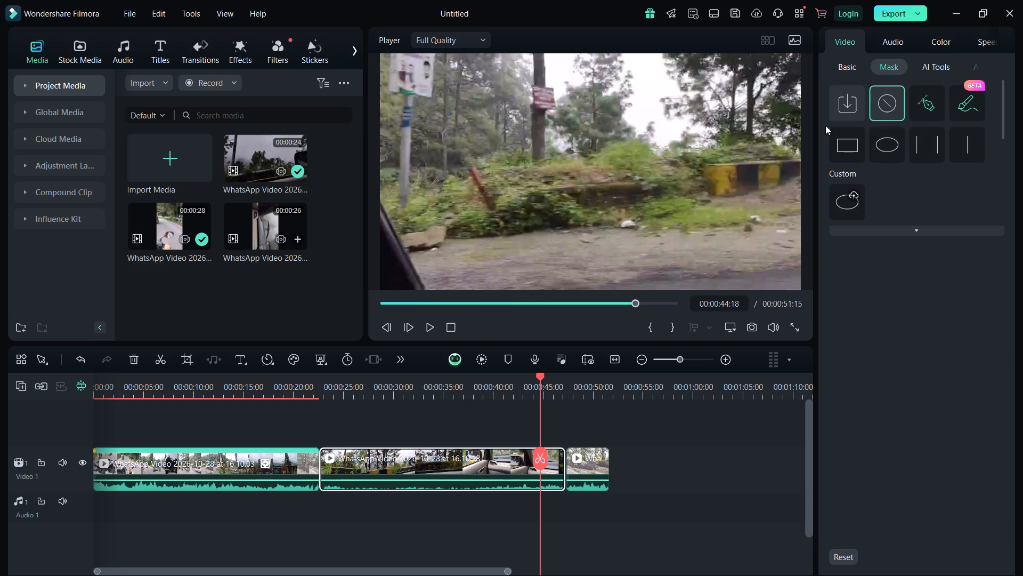
left_click(685, 196)
left_click(593, 492)
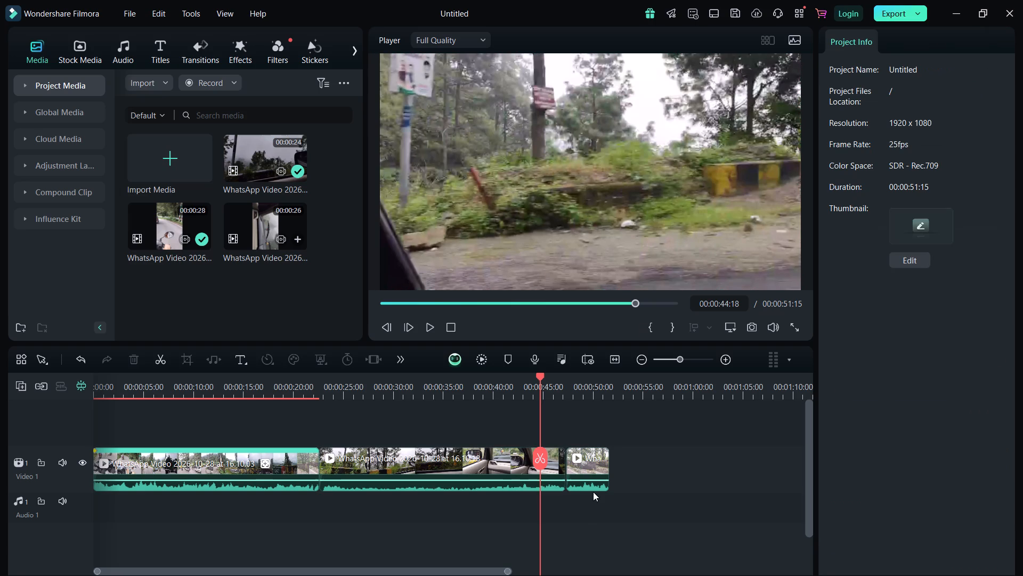
Play the timeline from 00:00:44:18 into the short third clip, and delete that clip from the end of the video track.
left_click(424, 326)
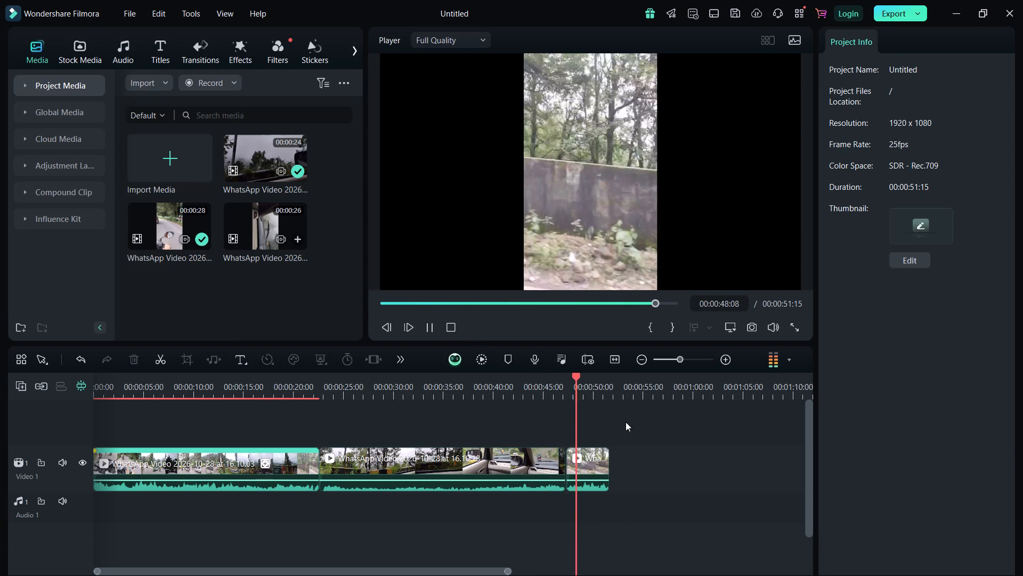
right_click(572, 459)
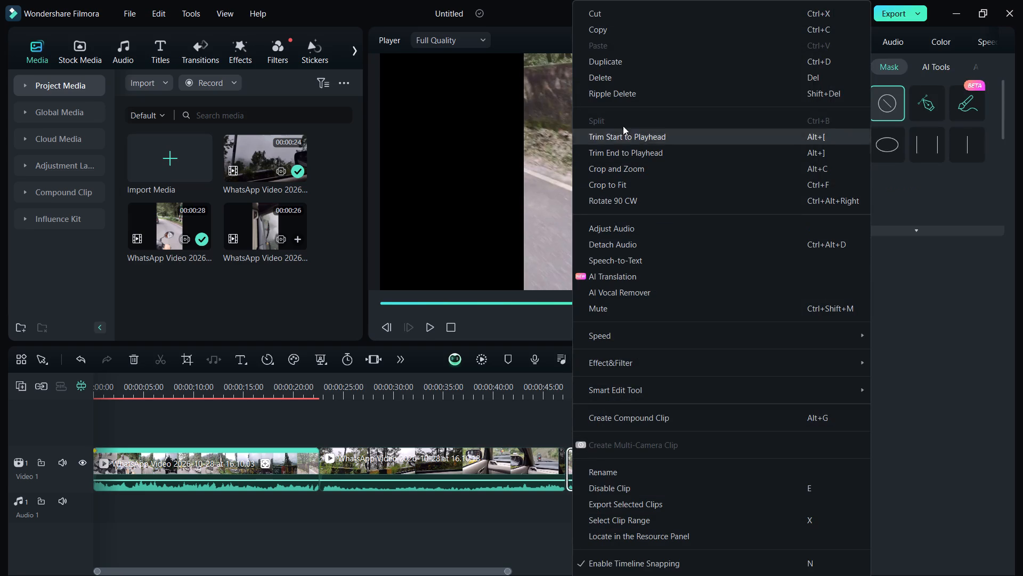
left_click(611, 74)
left_click(589, 441)
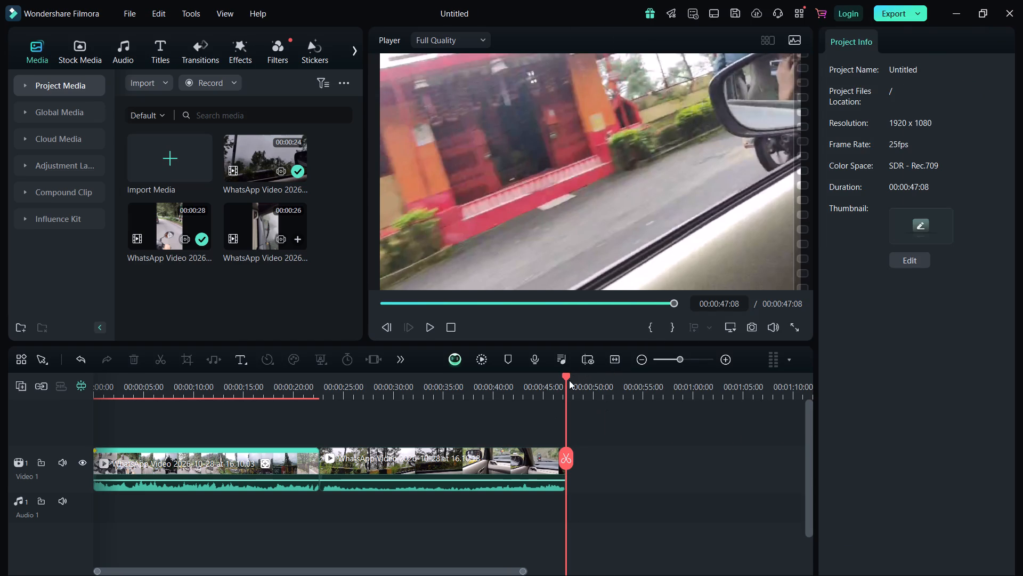
Move the playhead to the start and shift the first clip's motion-tracking box slightly upward over the motorcycle ahead.
left_click_drag(566, 374, 35, 377)
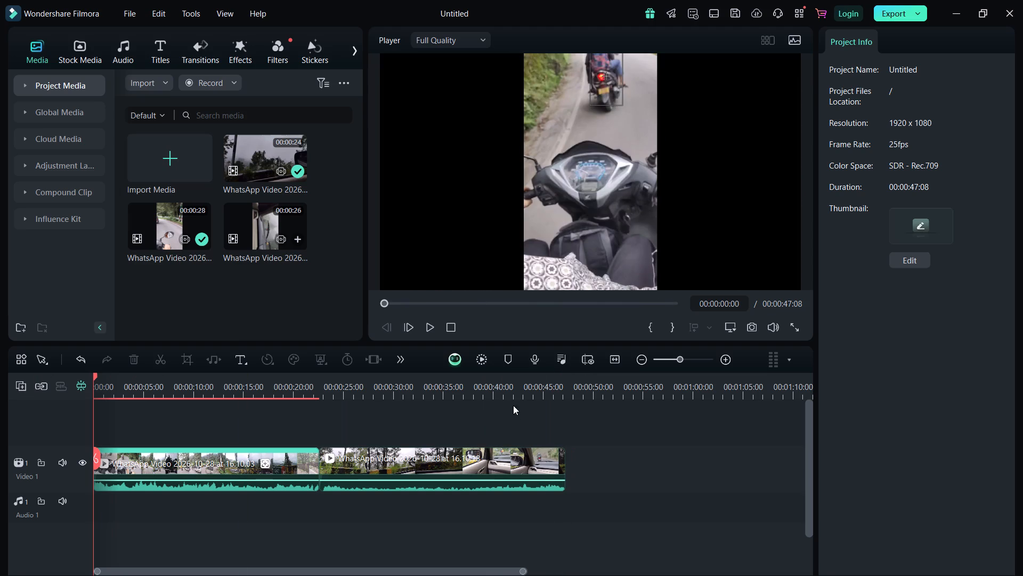
left_click(402, 360)
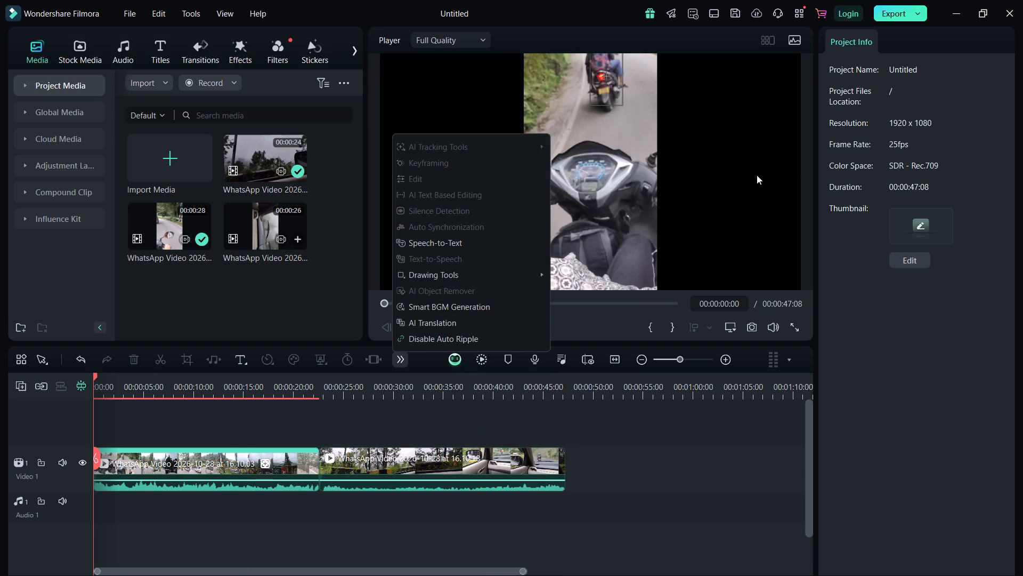
left_click_drag(608, 83, 608, 93)
left_click_drag(608, 88, 608, 74)
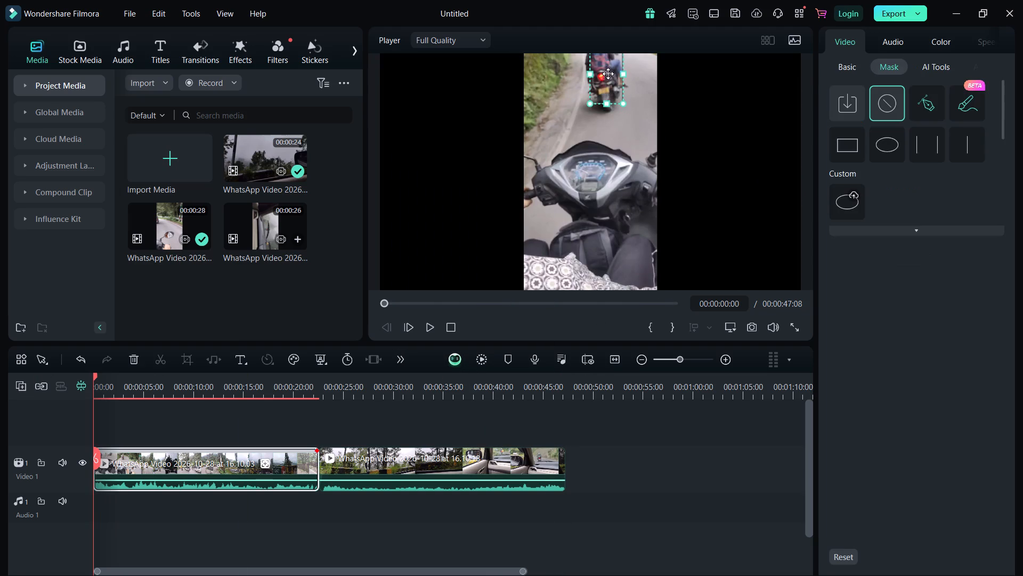
left_click_drag(608, 74, 608, 69)
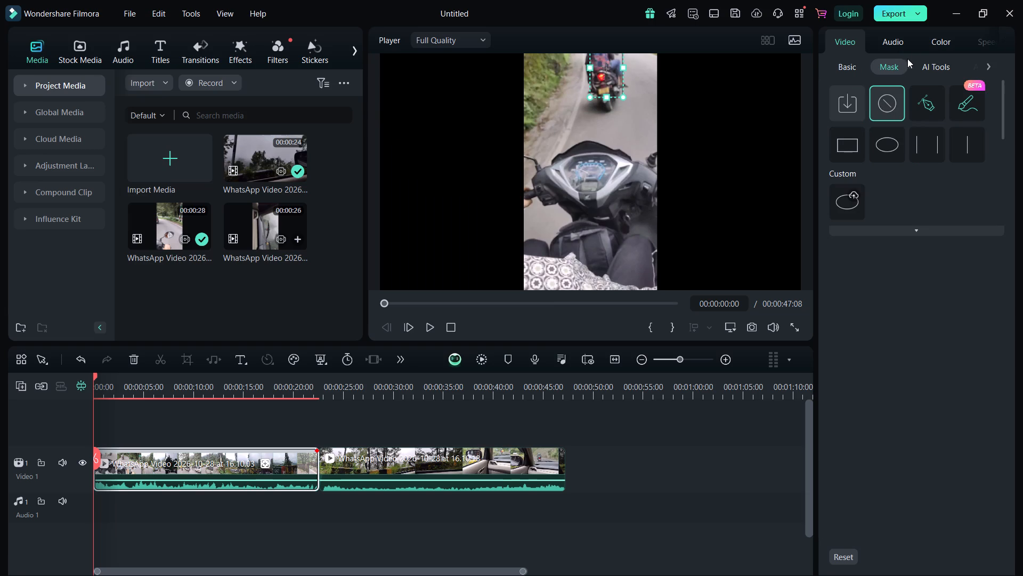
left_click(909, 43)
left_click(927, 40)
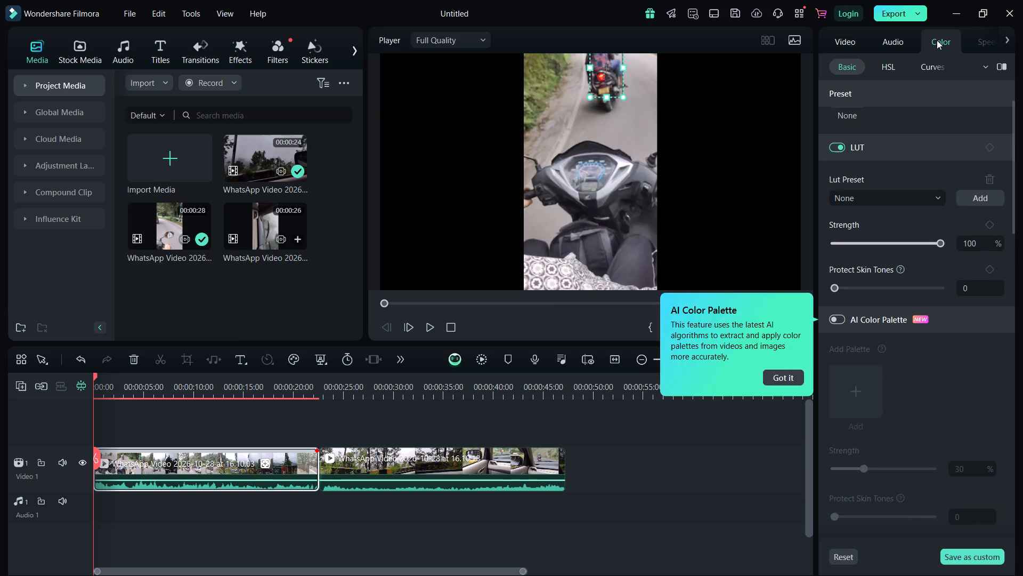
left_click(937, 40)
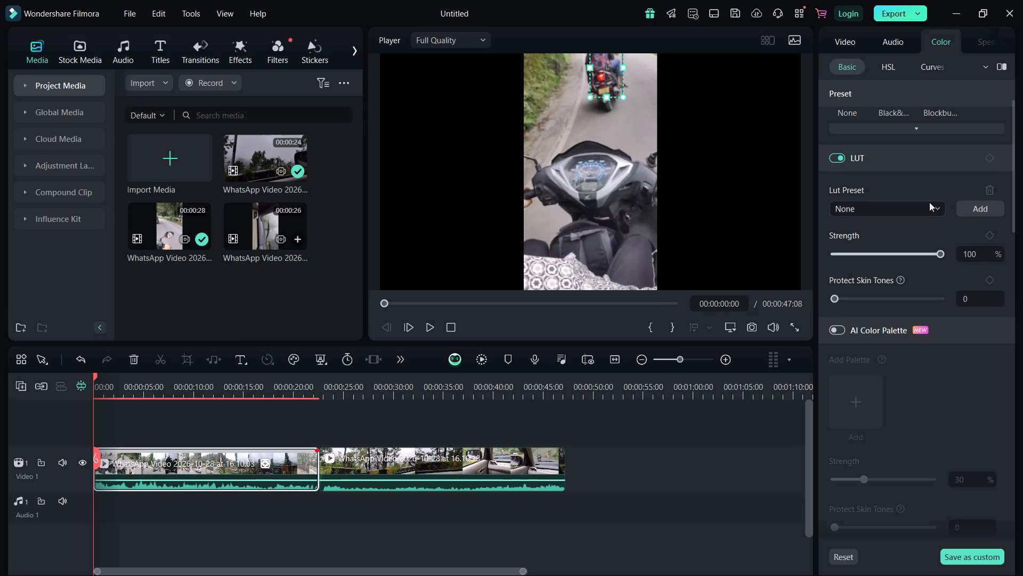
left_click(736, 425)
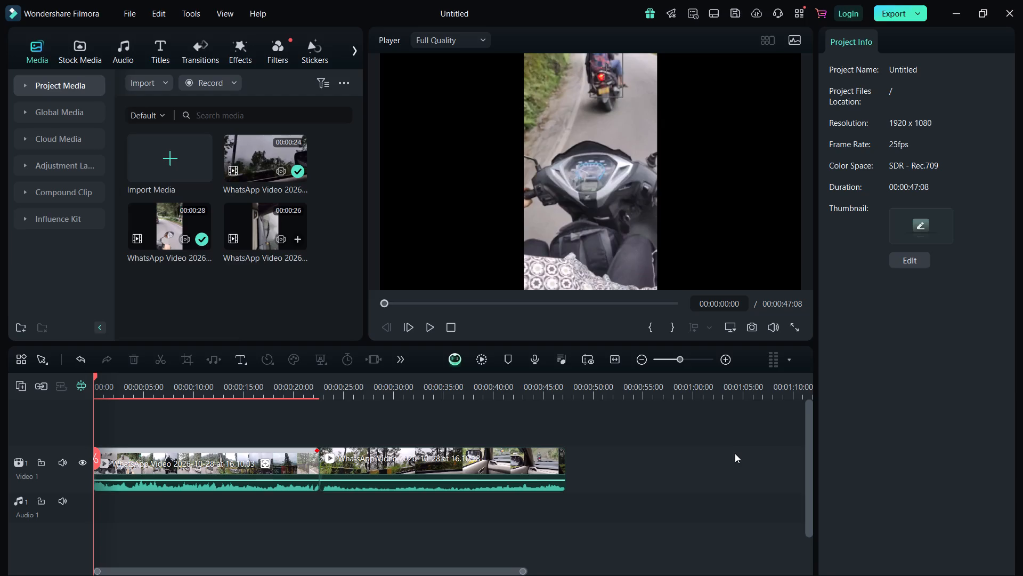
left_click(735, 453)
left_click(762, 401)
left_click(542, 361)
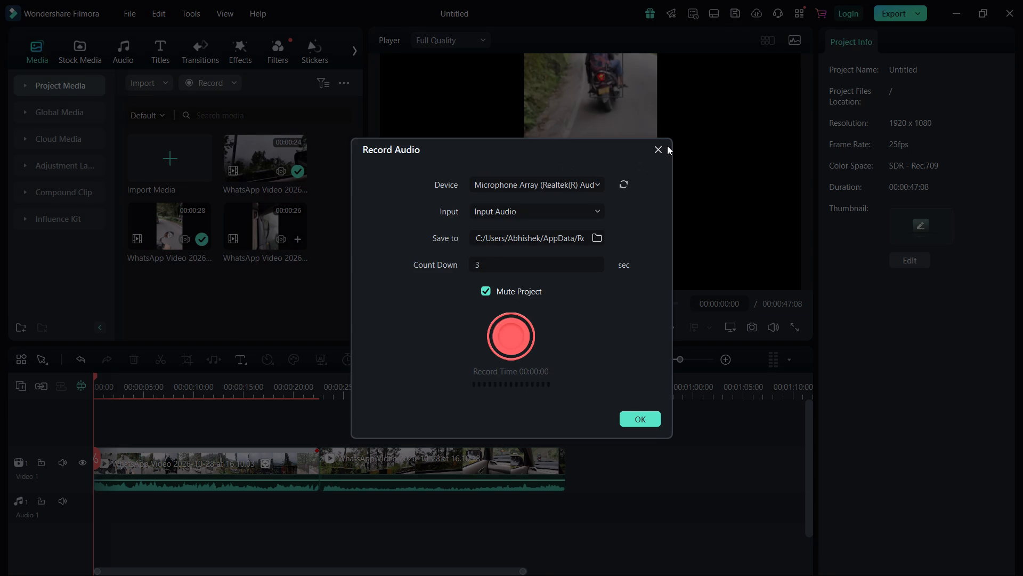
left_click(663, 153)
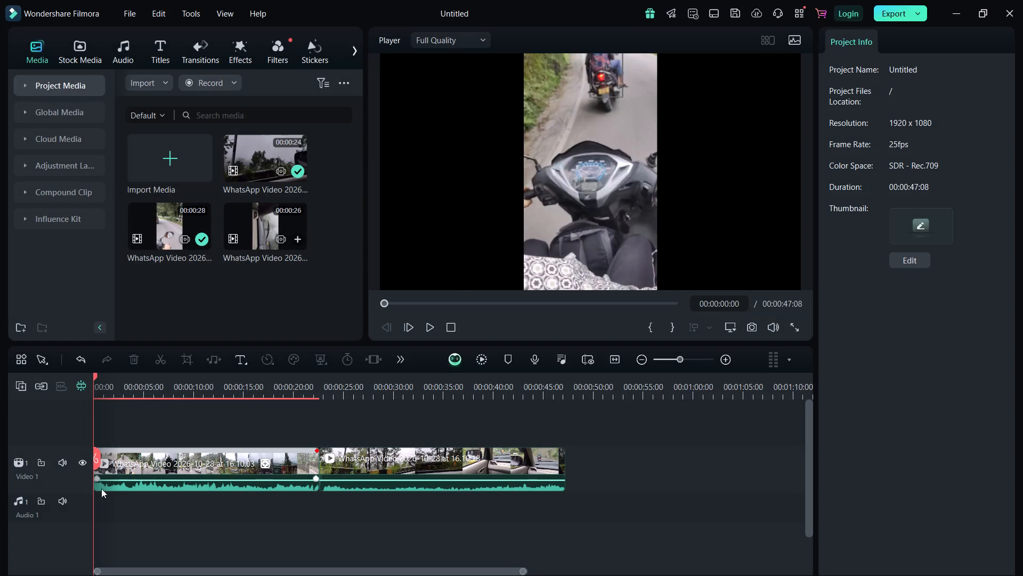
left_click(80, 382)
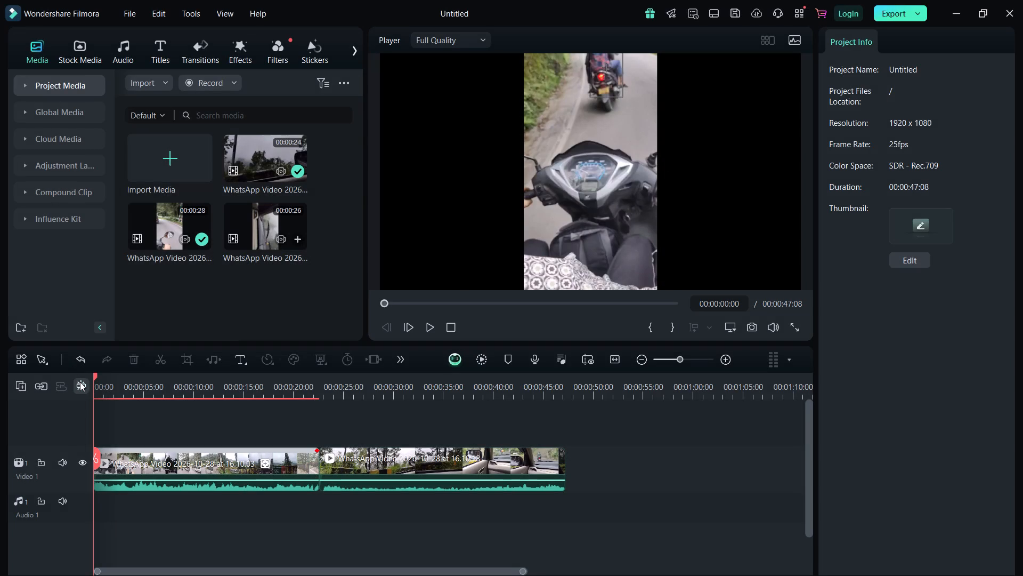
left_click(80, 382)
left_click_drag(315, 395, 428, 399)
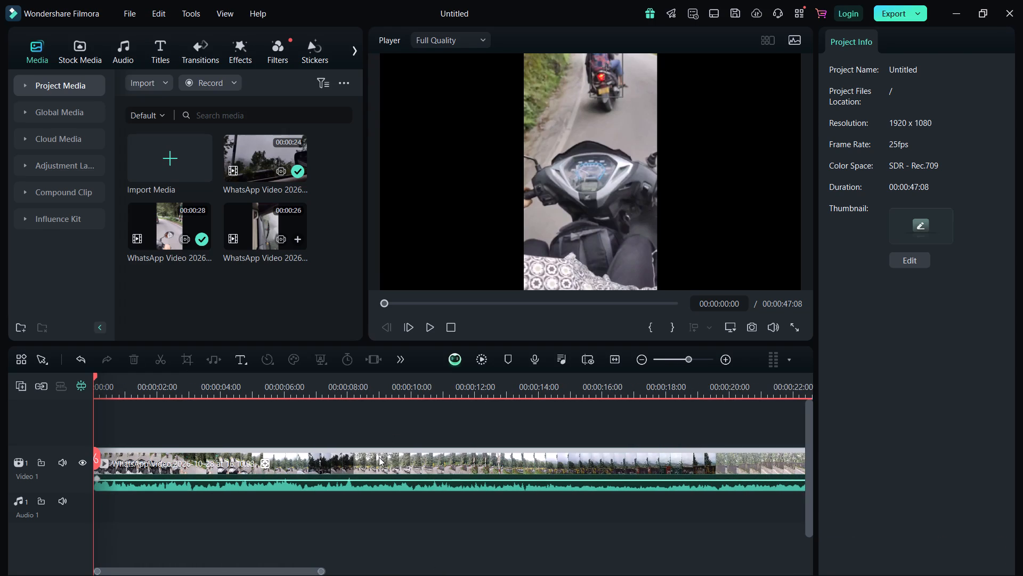
With the first clip selected, browse the effects, stock media, audio, titles and templates libraries, previewing the Minimalist Countdown and Minimalist Thanks templates.
left_click(379, 457)
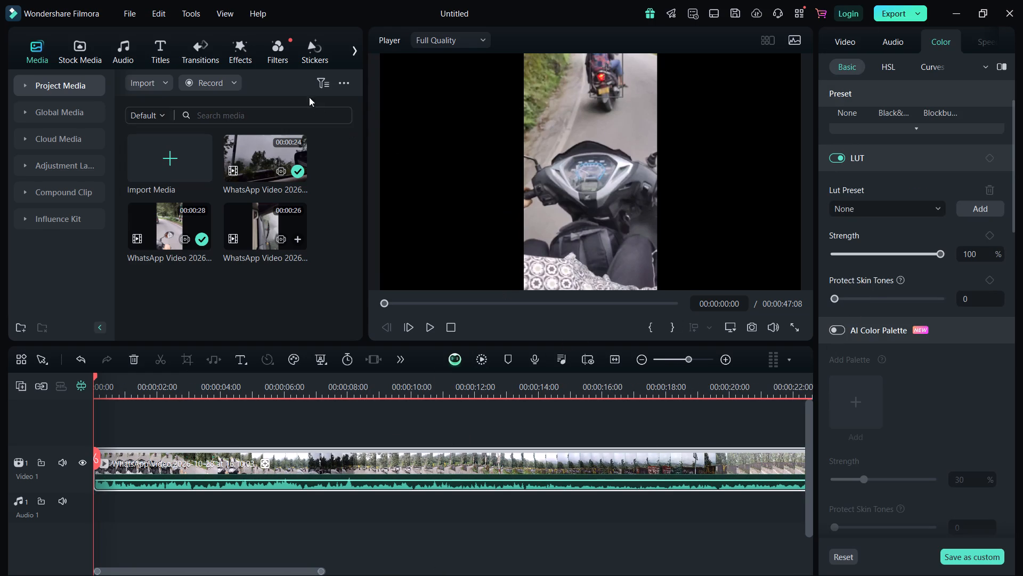
left_click_drag(249, 54, 256, 54)
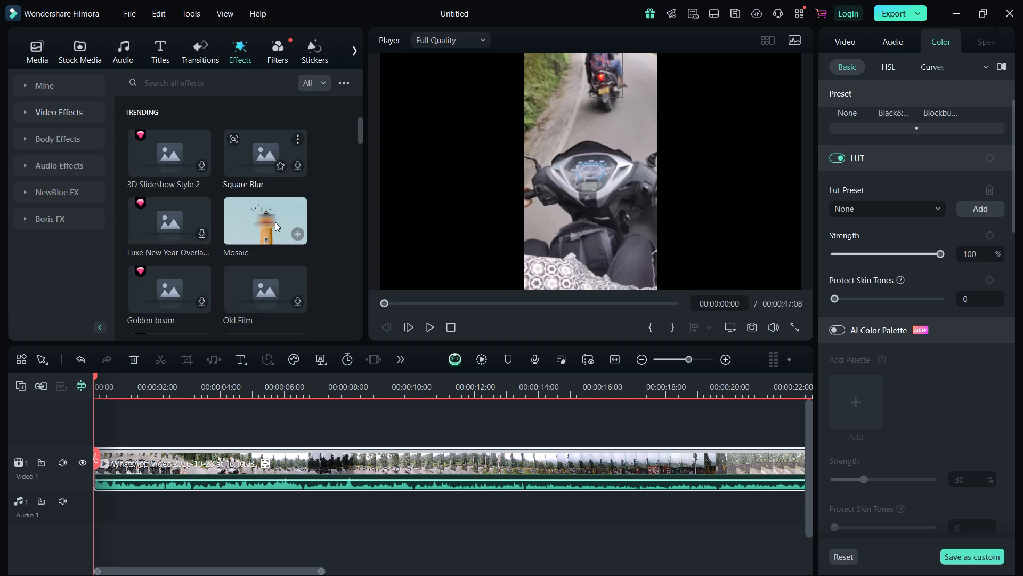
left_click(80, 41)
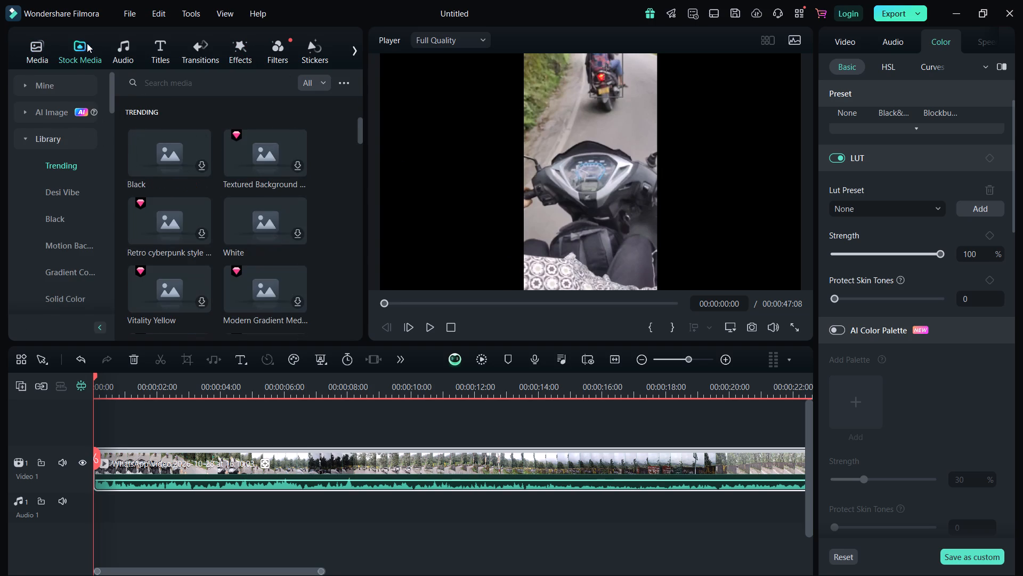
left_click(125, 63)
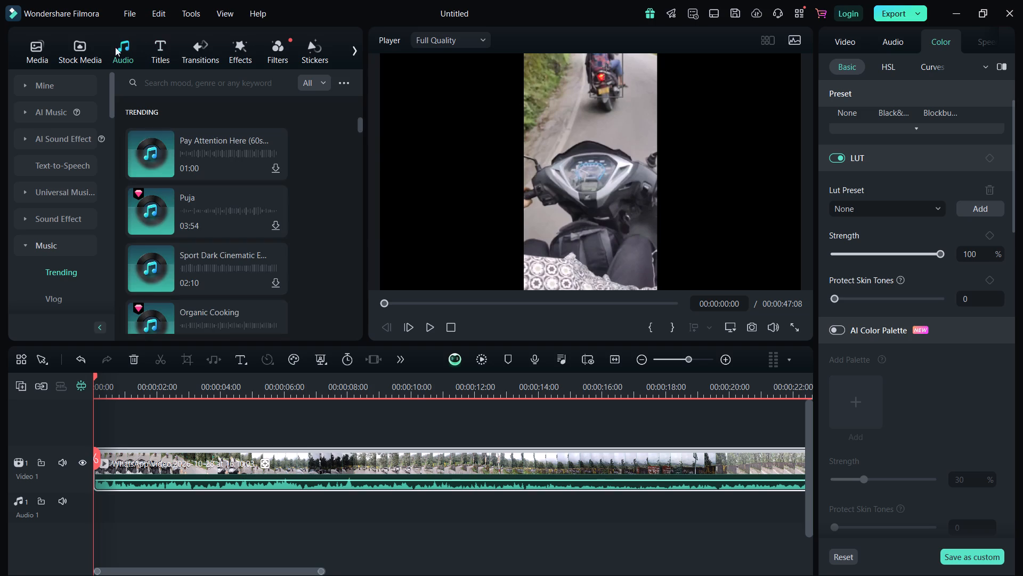
left_click(168, 50)
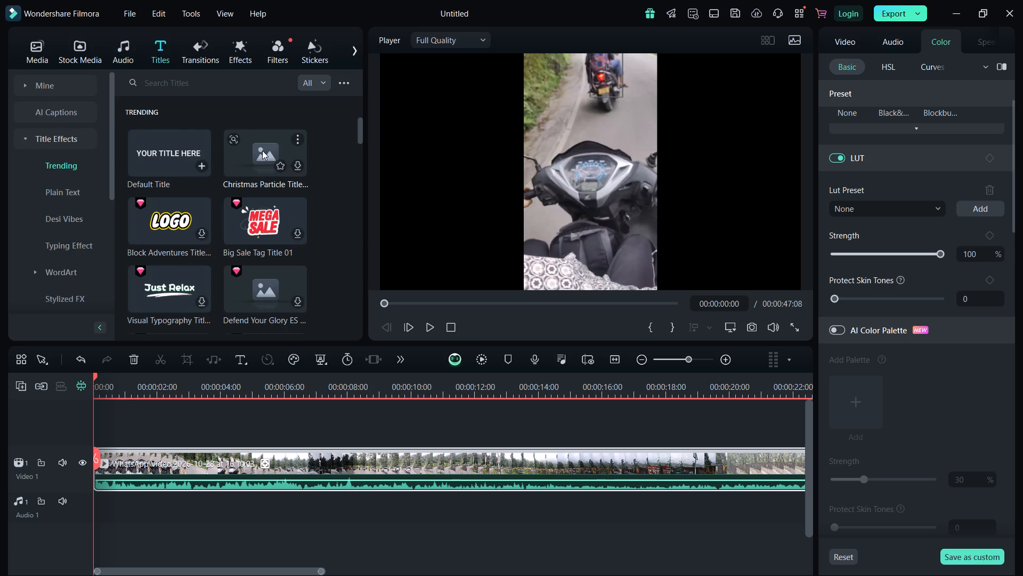
scroll(286, 59, "down", 3)
scroll(286, 59, "up", 4)
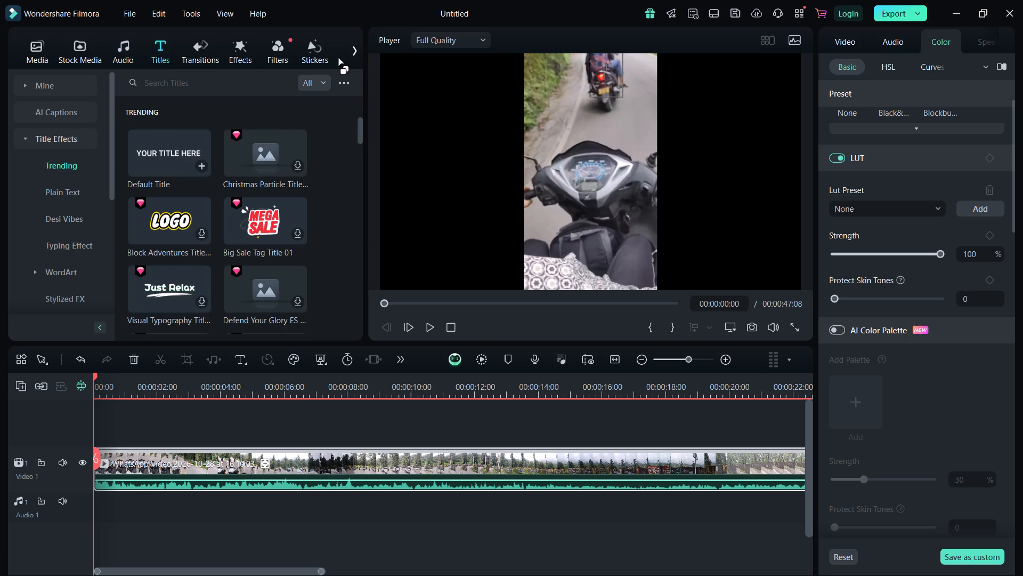
left_click(355, 44)
left_click(364, 79)
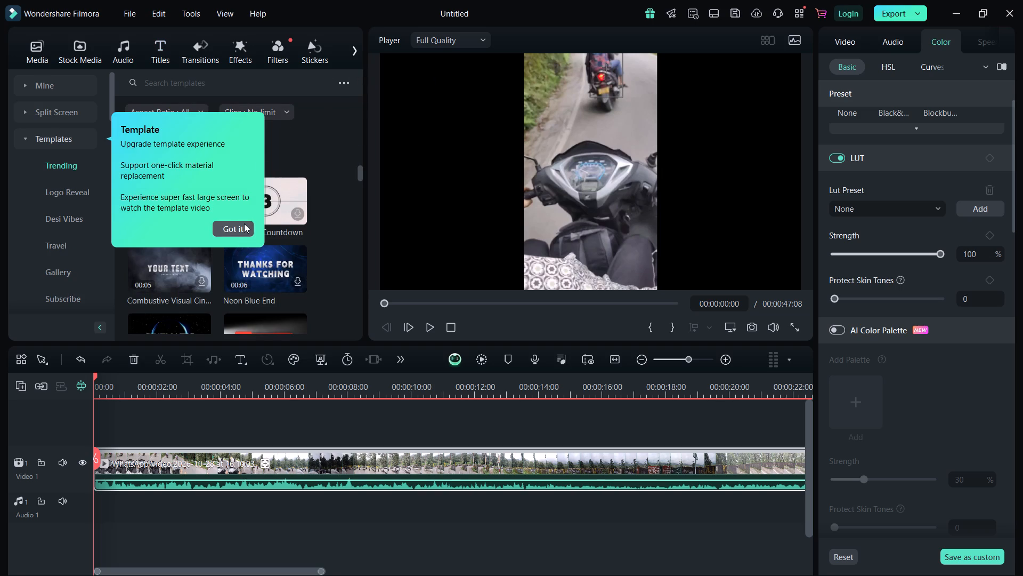
left_click(244, 223)
left_click(258, 211)
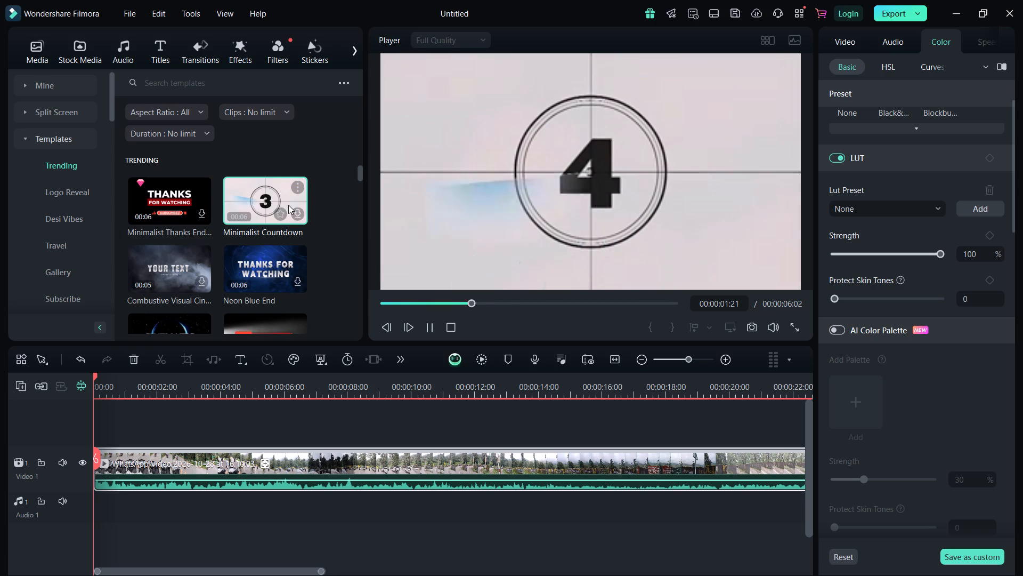
left_click(187, 202)
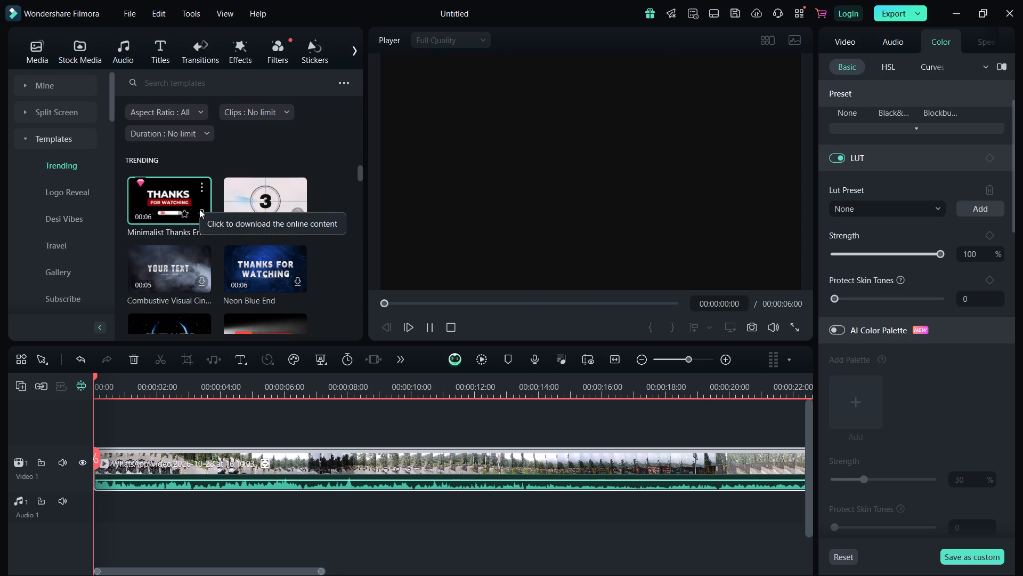
scroll(199, 209, "down", 1)
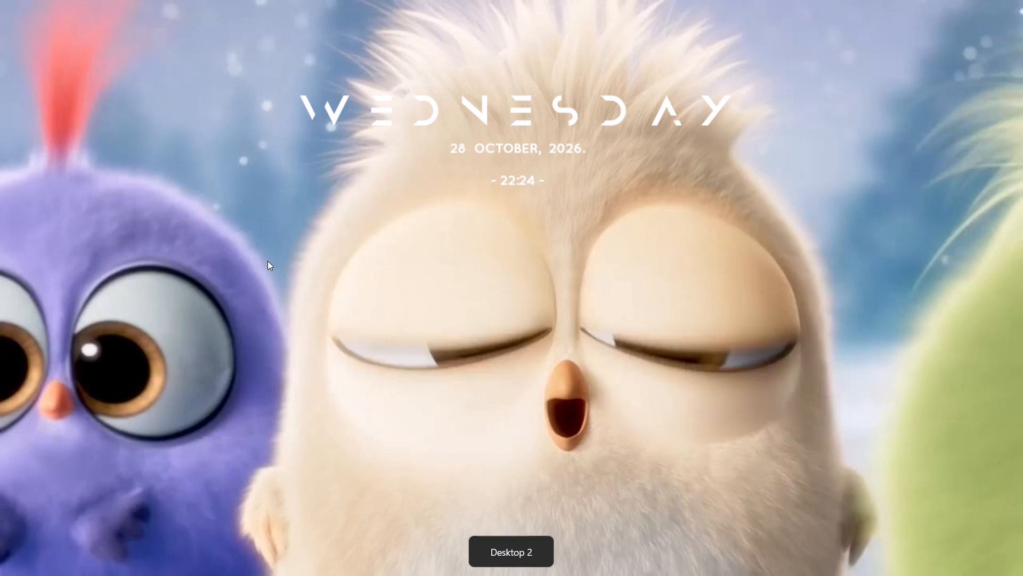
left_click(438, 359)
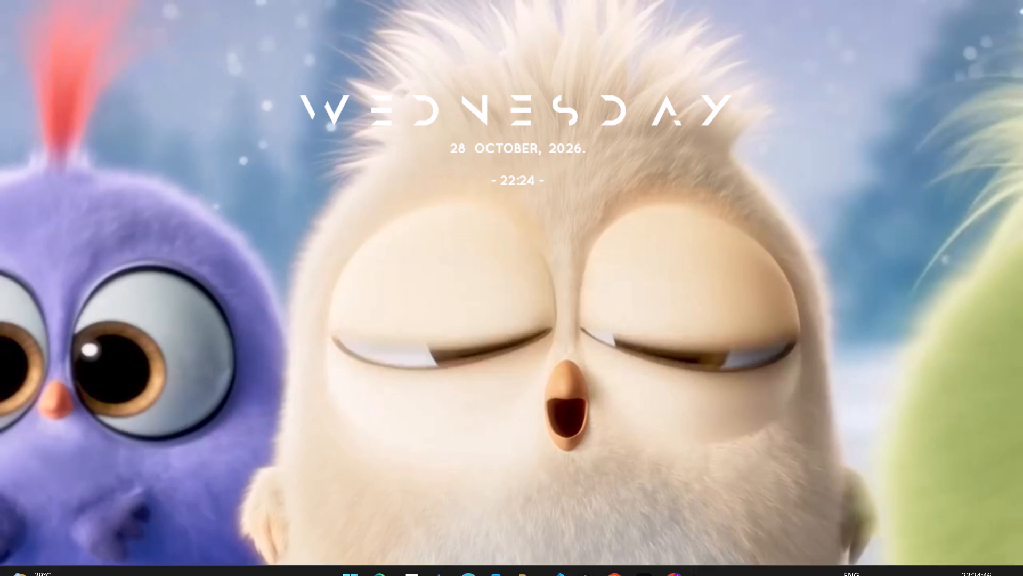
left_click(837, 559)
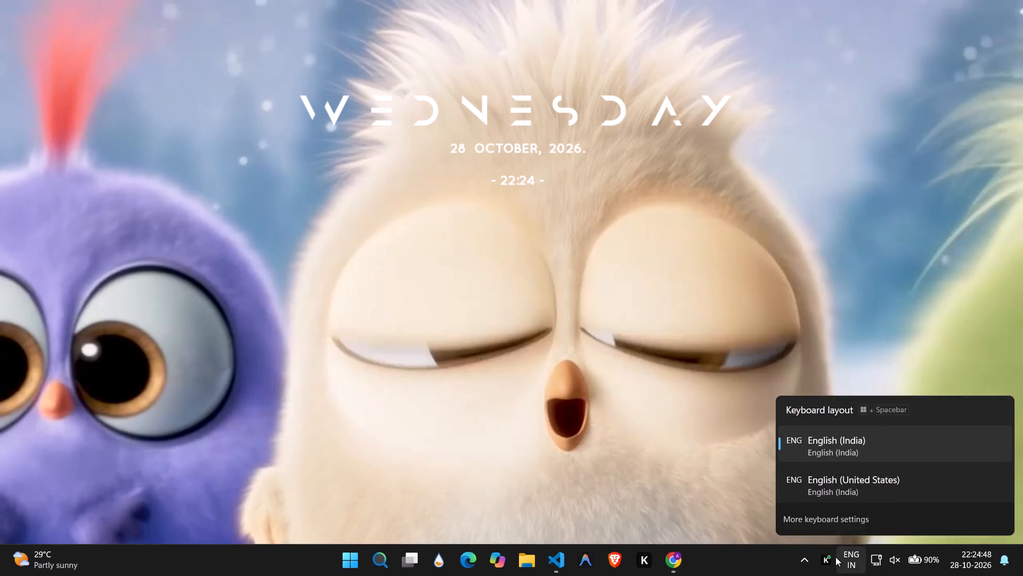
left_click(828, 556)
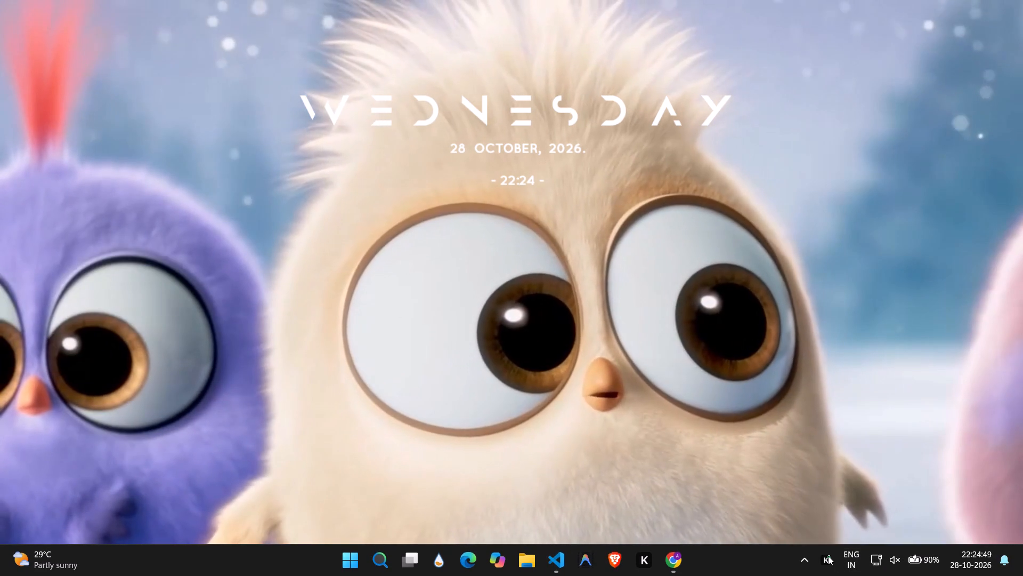
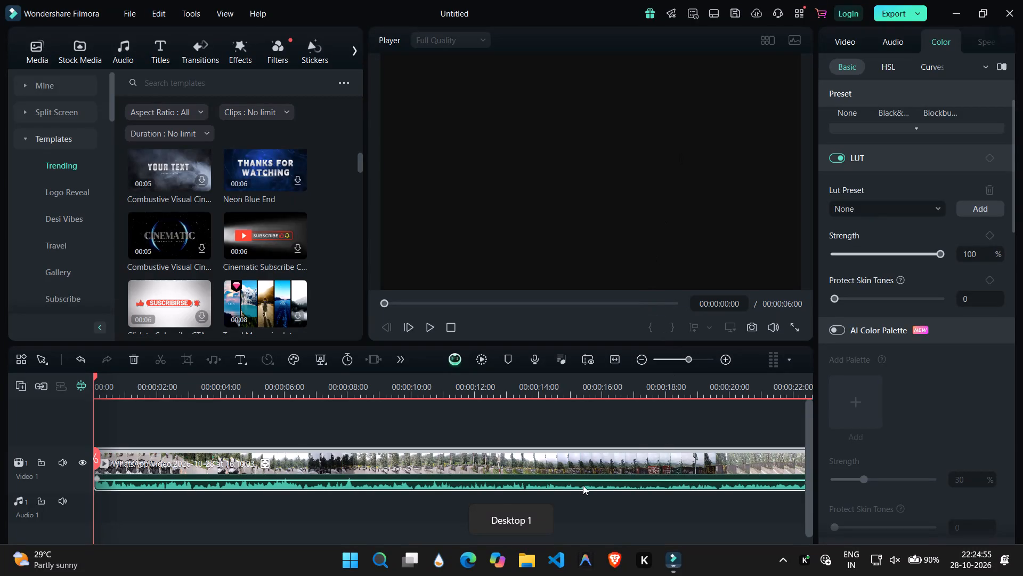
Deselect the first clip on the video track so the player returns from the template preview to the timeline.
left_click(567, 497)
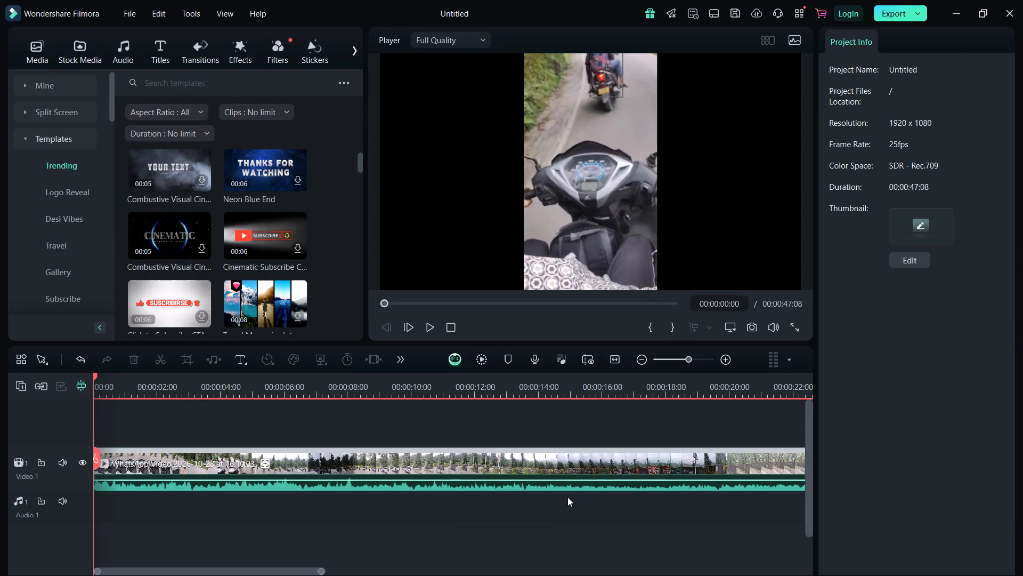
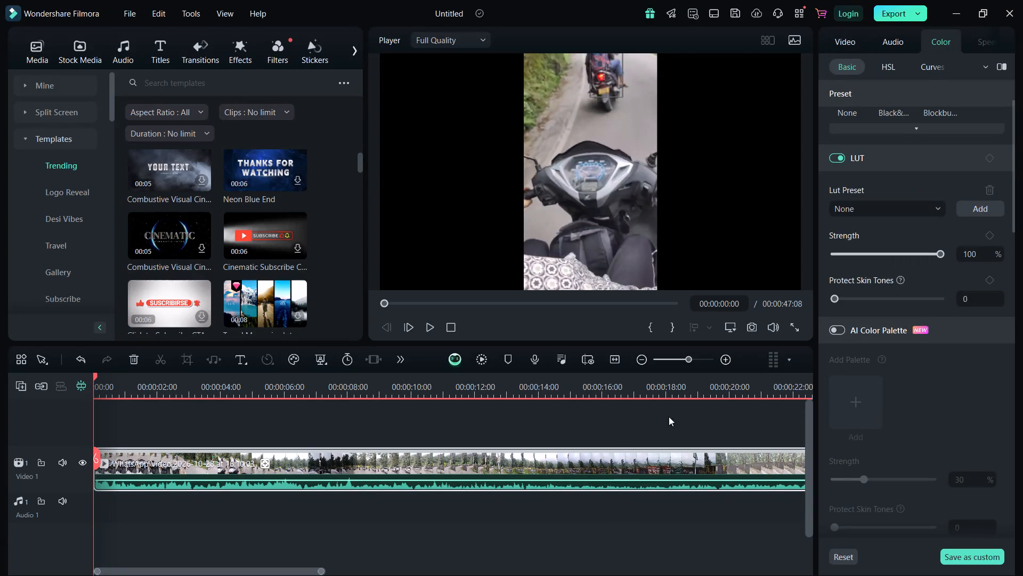
Render the timeline preview for the video sequence.
left_click(481, 355)
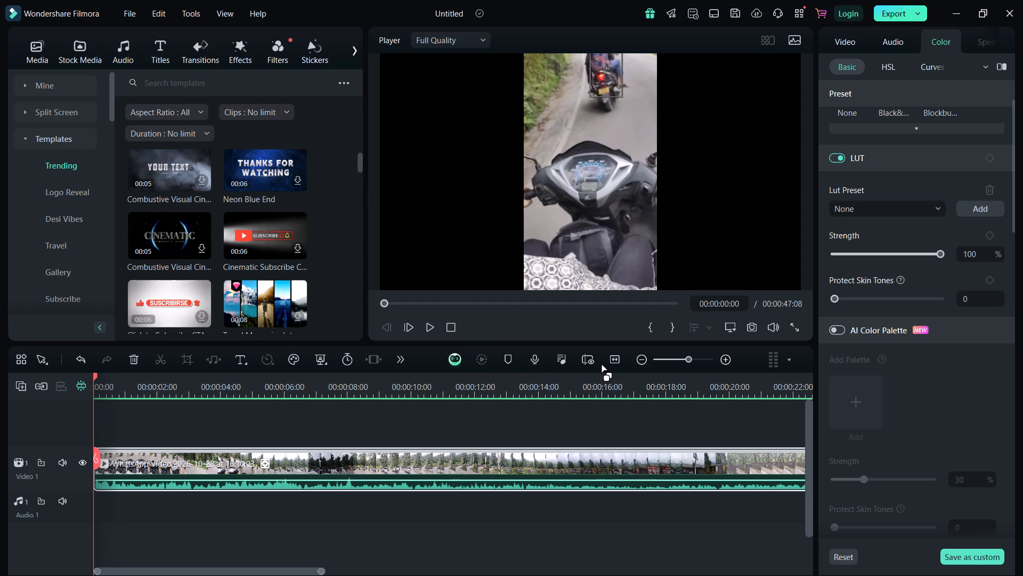
Lower the first clip's volume to about -6.90 dB on the video track.
left_click(646, 467)
left_click(451, 479)
left_click_drag(403, 478, 363, 482)
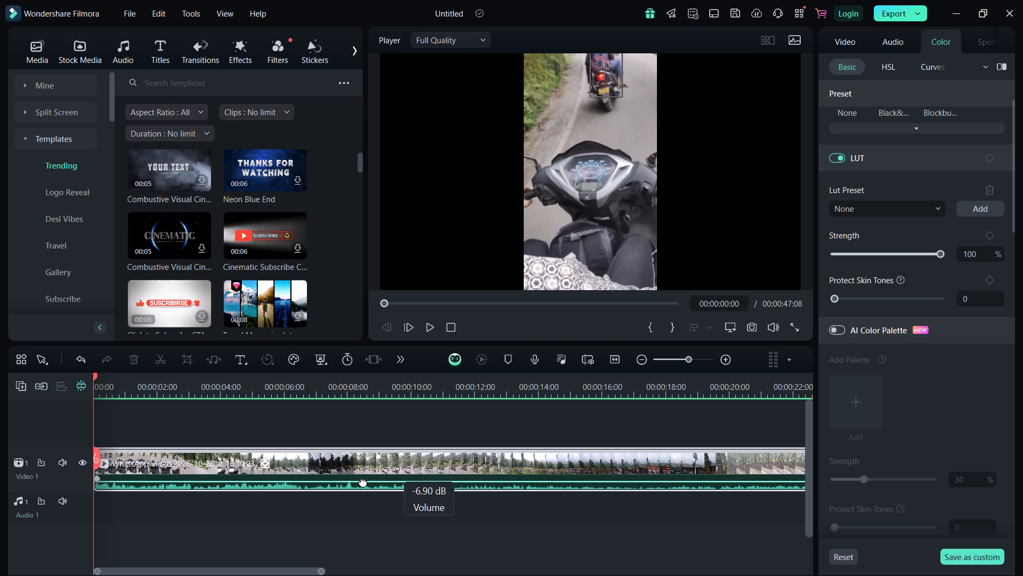
left_click_drag(363, 482, 283, 482)
left_click_drag(301, 477, 302, 500)
left_click(304, 484)
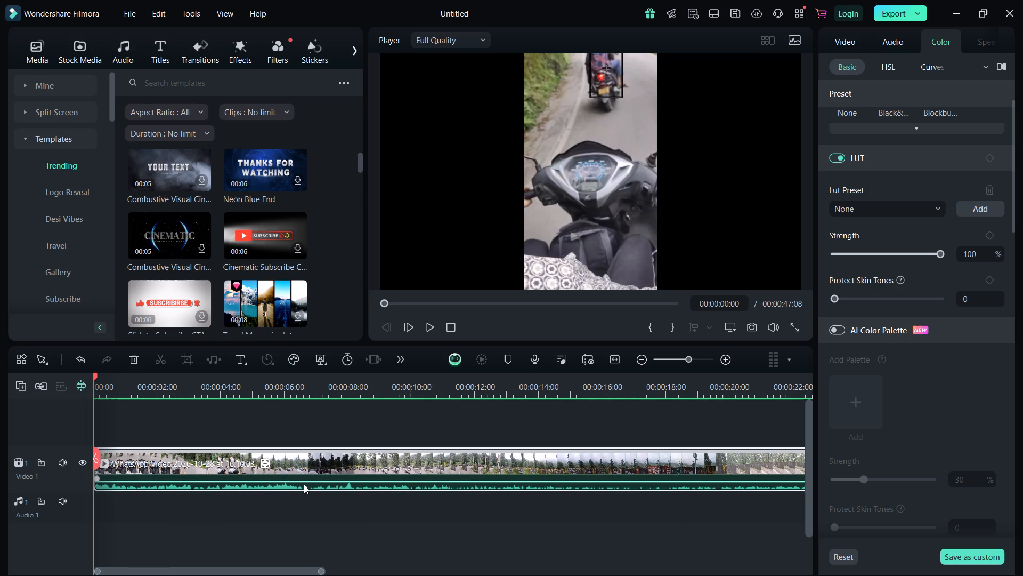
left_click(306, 467)
left_click(355, 459)
left_click_drag(461, 458, 464, 464)
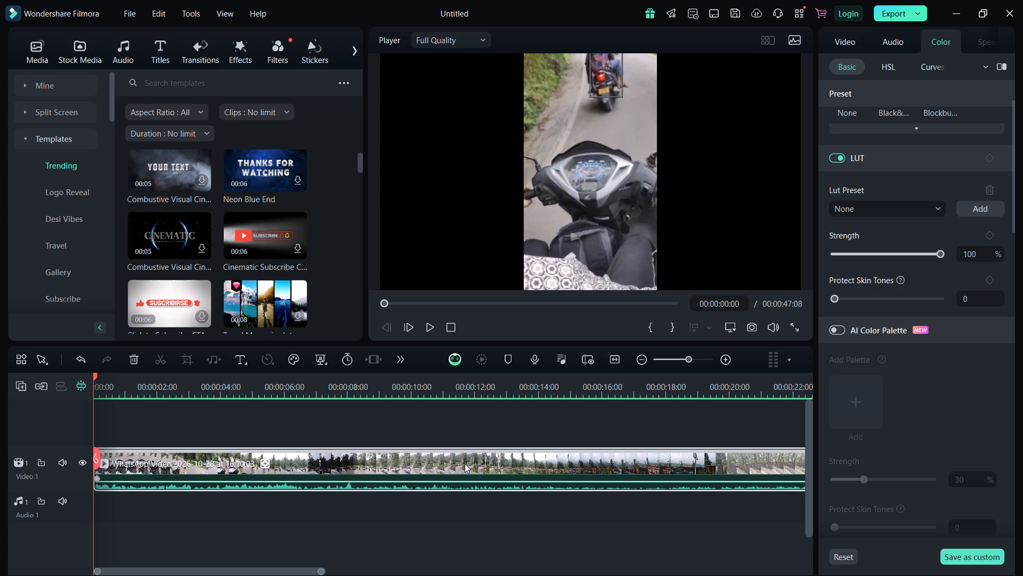
Play the opening moments of the timeline and pause.
left_click(456, 248)
left_click(421, 322)
left_click(427, 325)
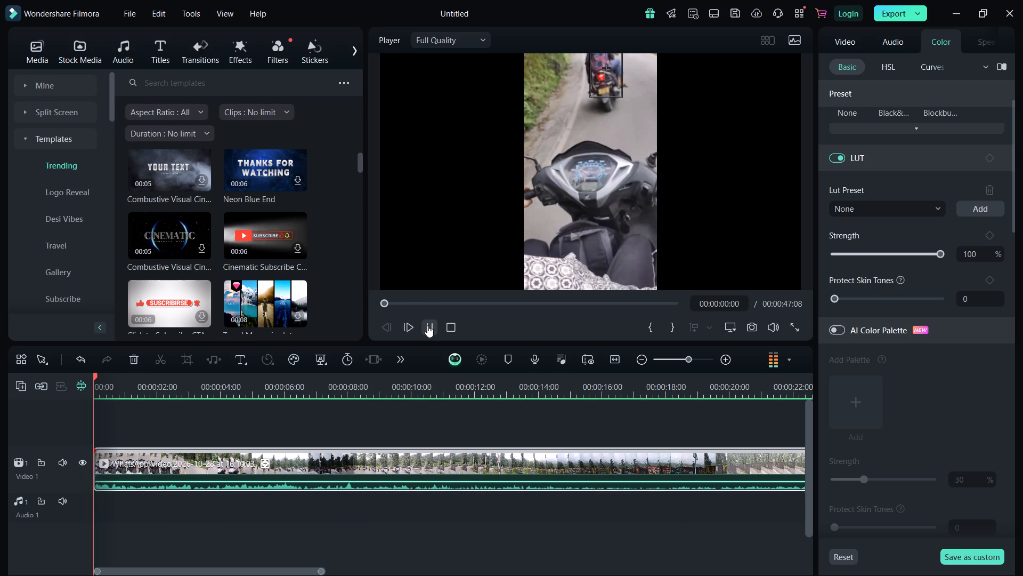
left_click(427, 325)
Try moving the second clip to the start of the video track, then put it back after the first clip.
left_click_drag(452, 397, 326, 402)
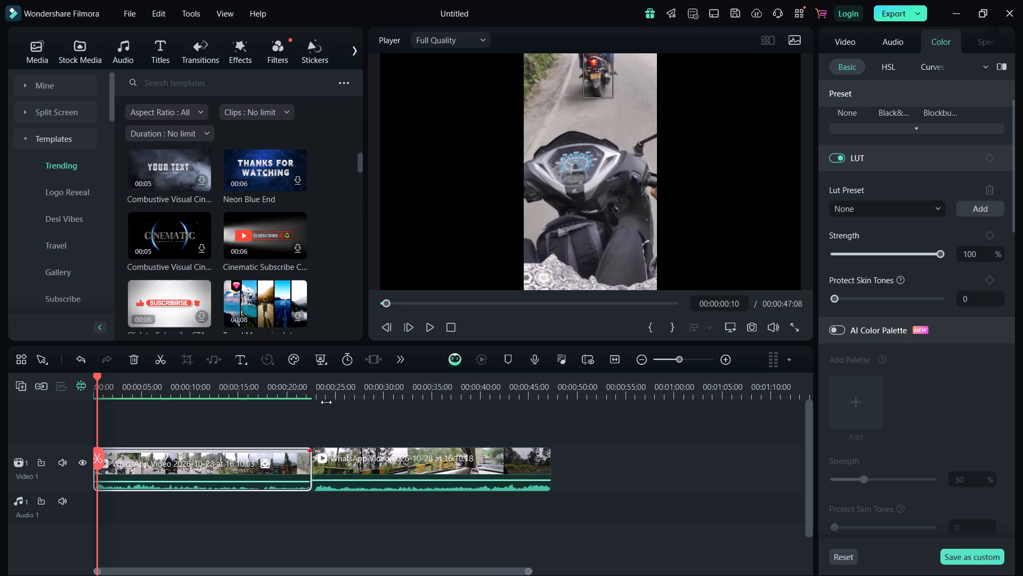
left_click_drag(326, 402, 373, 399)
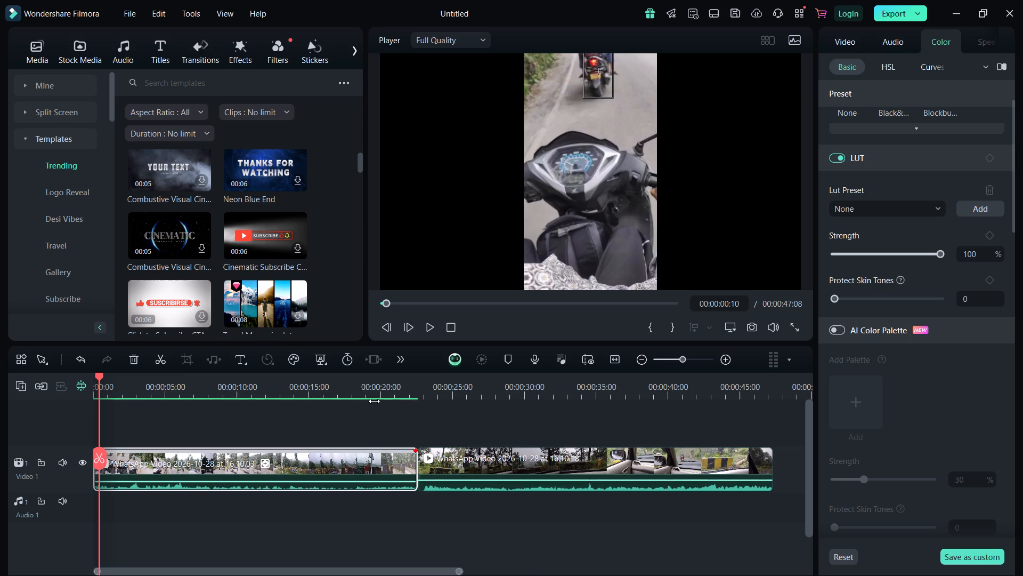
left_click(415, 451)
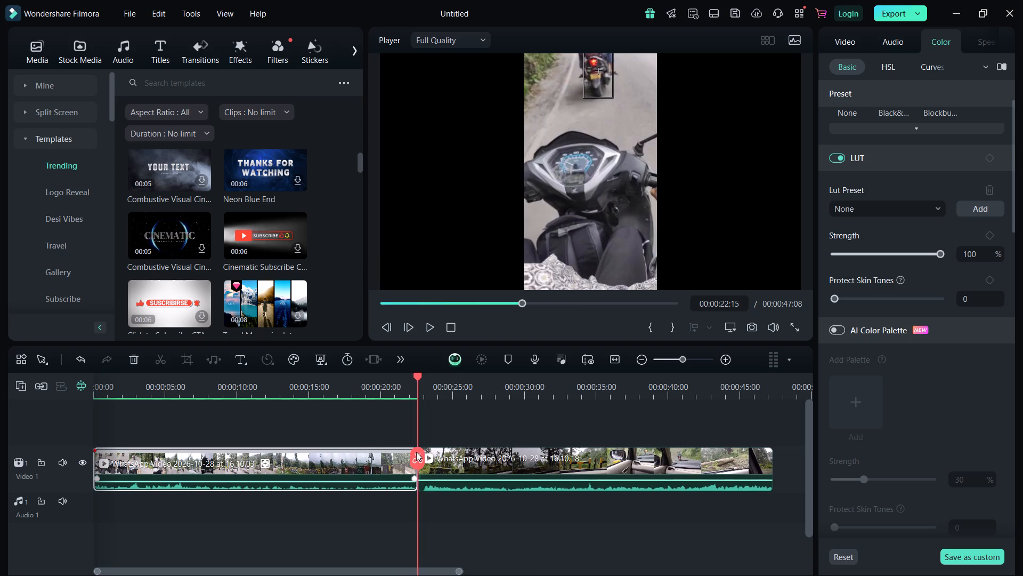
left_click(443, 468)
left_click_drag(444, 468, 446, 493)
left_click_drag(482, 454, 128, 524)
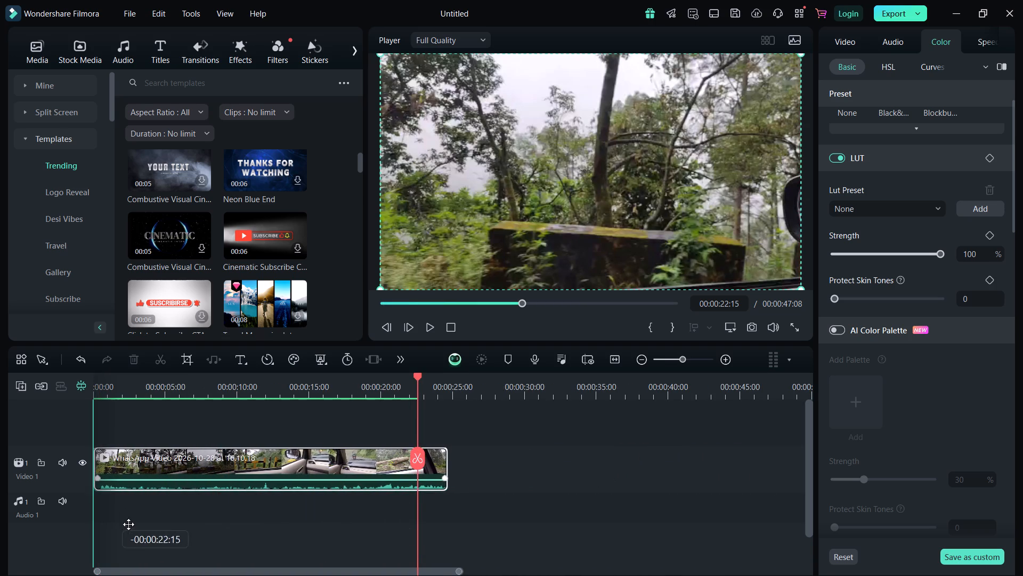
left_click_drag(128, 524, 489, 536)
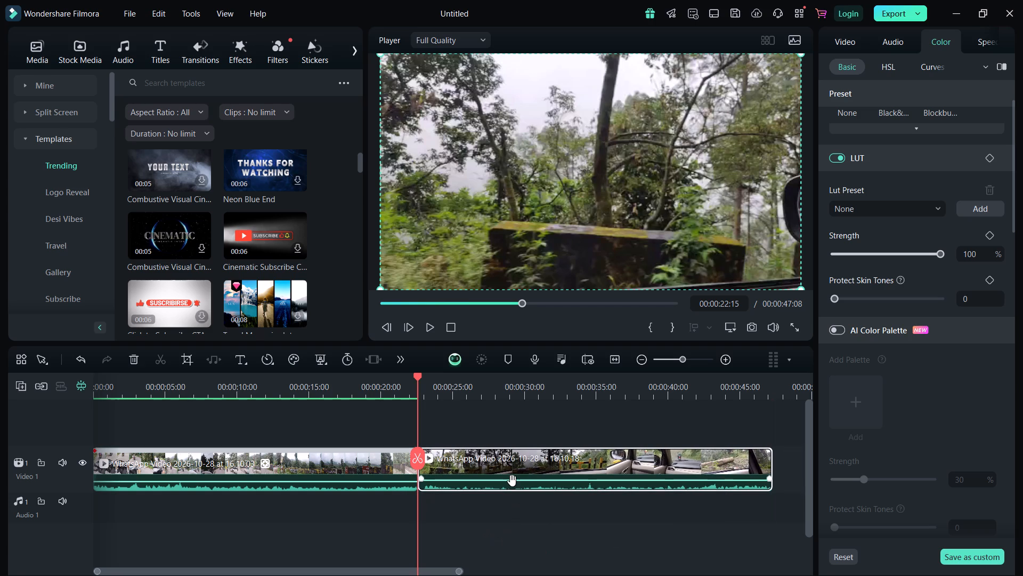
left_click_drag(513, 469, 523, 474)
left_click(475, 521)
Try the second clip's volume very low and at 18 dB, then bring it back near its starting level.
left_click_drag(466, 478, 465, 485)
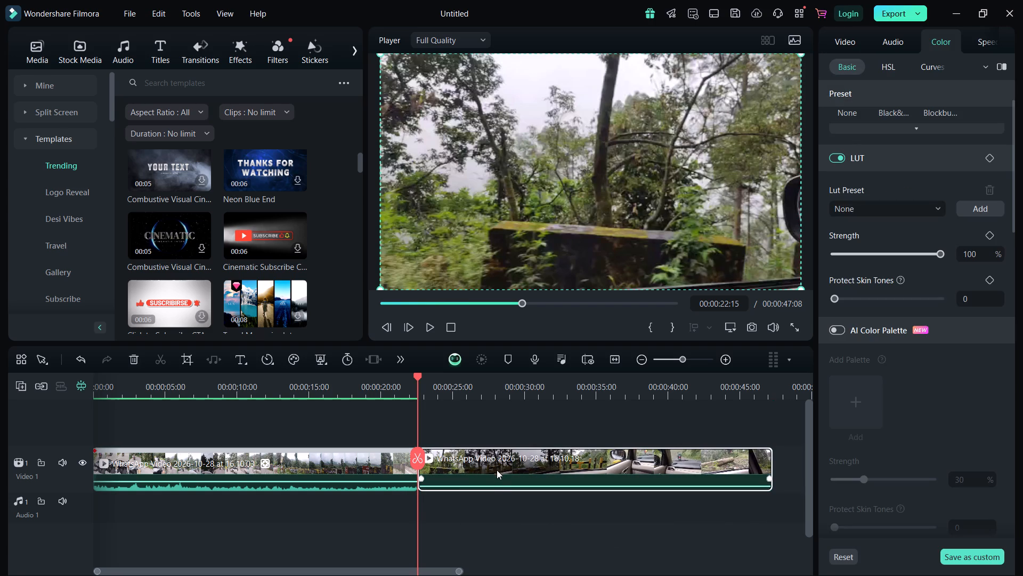
left_click(491, 490)
left_click_drag(490, 487, 500, 437)
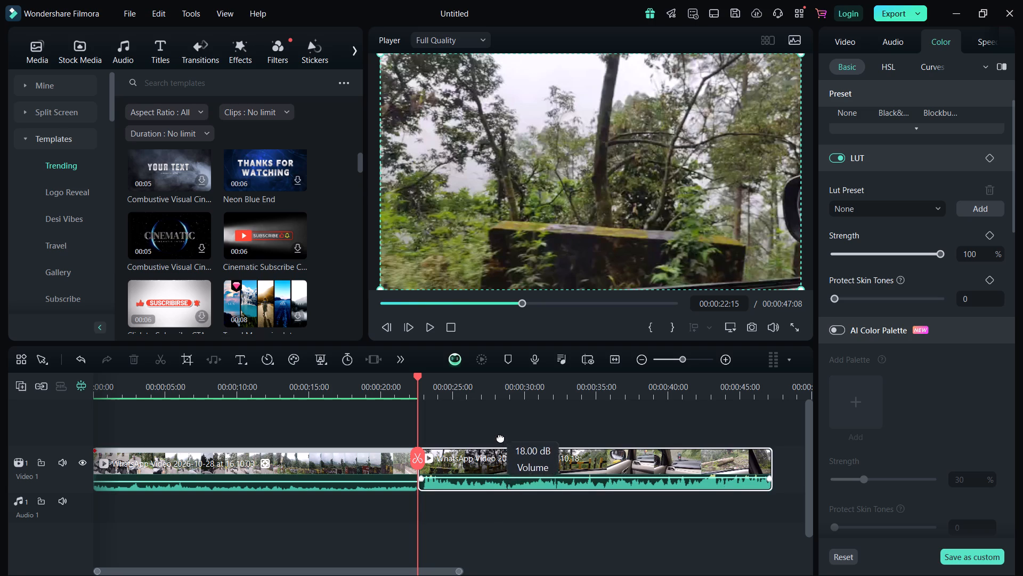
left_click_drag(500, 437, 493, 479)
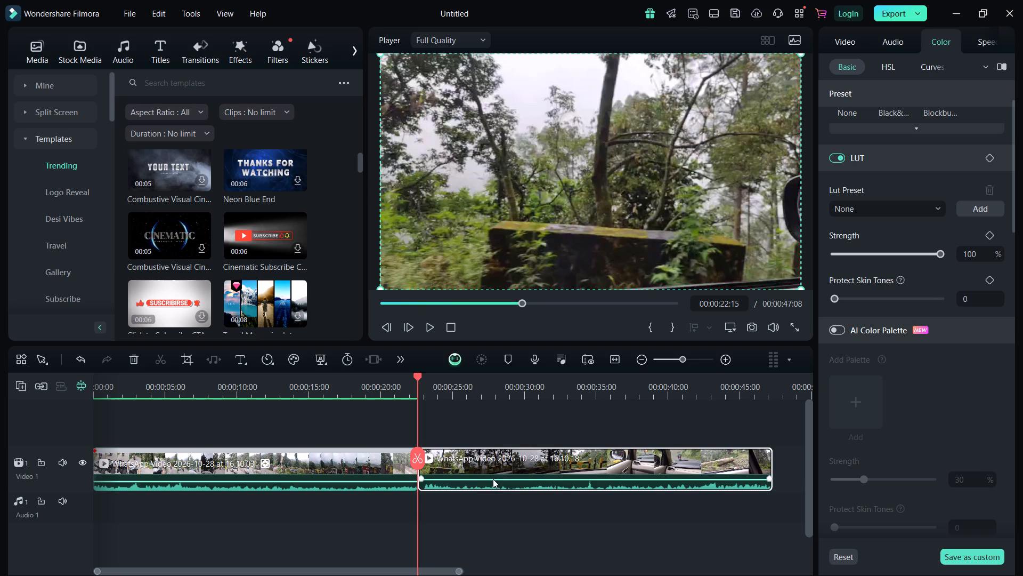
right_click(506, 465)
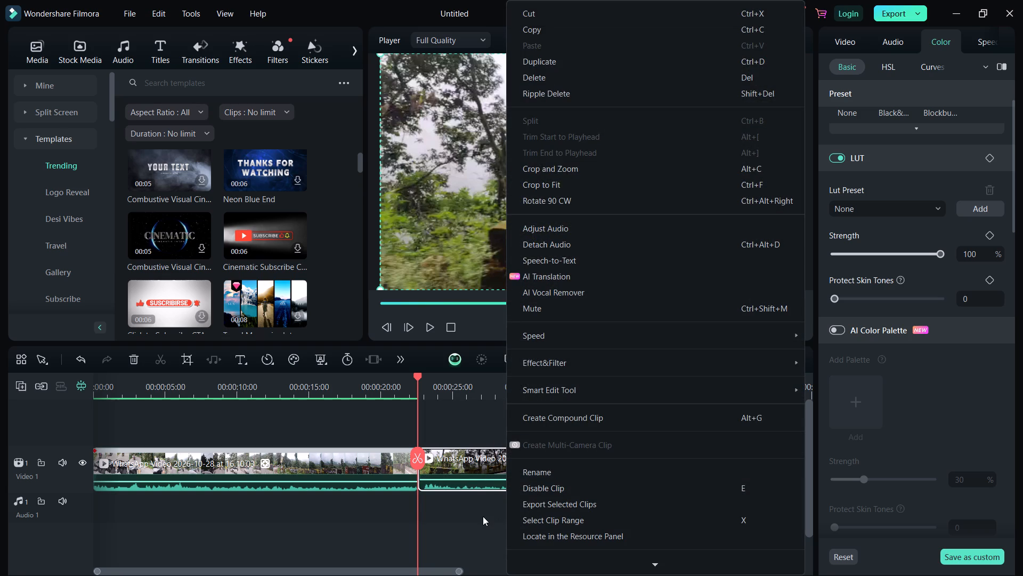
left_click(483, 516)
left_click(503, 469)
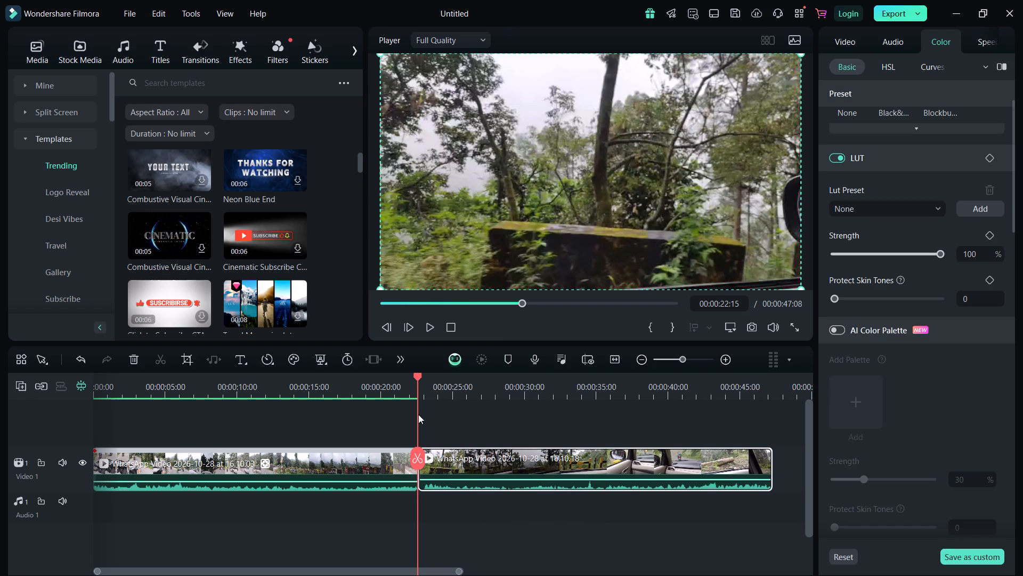
Return the playhead to the start of the timeline.
left_click_drag(417, 376, 0, 407)
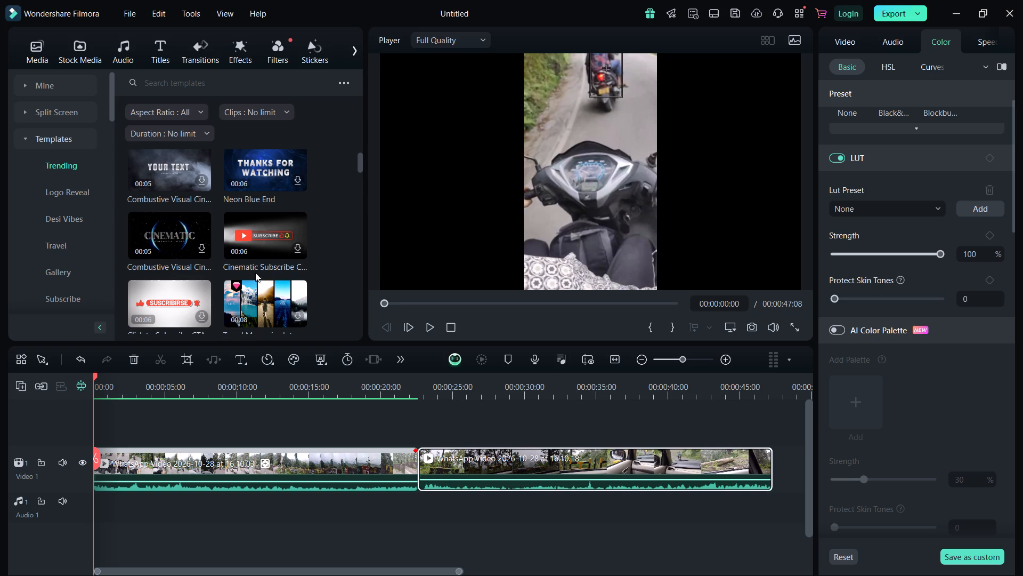
Preview the Travel Memories Intro template and return the player to the timeline.
left_click(253, 289)
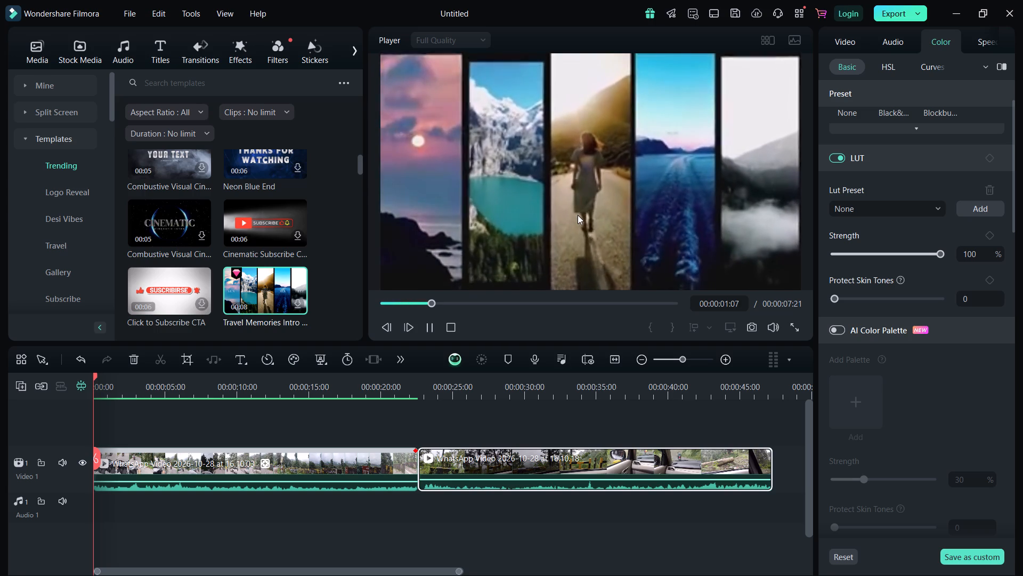
left_click(578, 215)
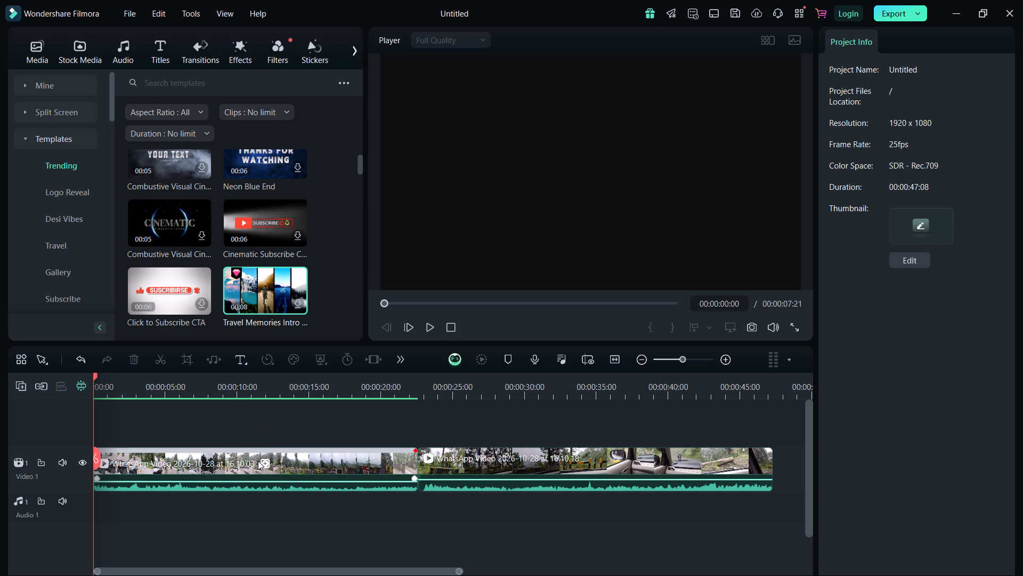
left_click(237, 428)
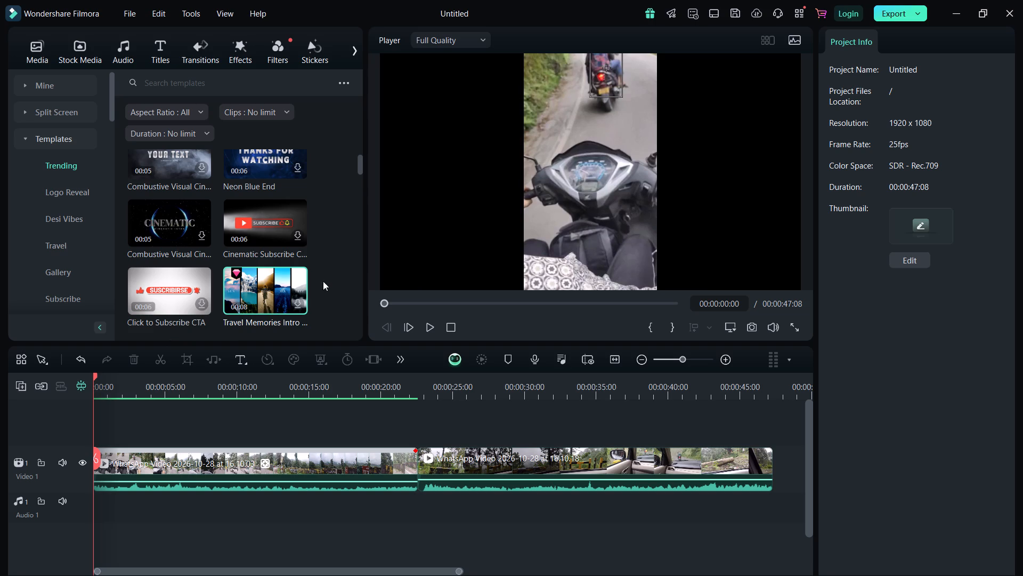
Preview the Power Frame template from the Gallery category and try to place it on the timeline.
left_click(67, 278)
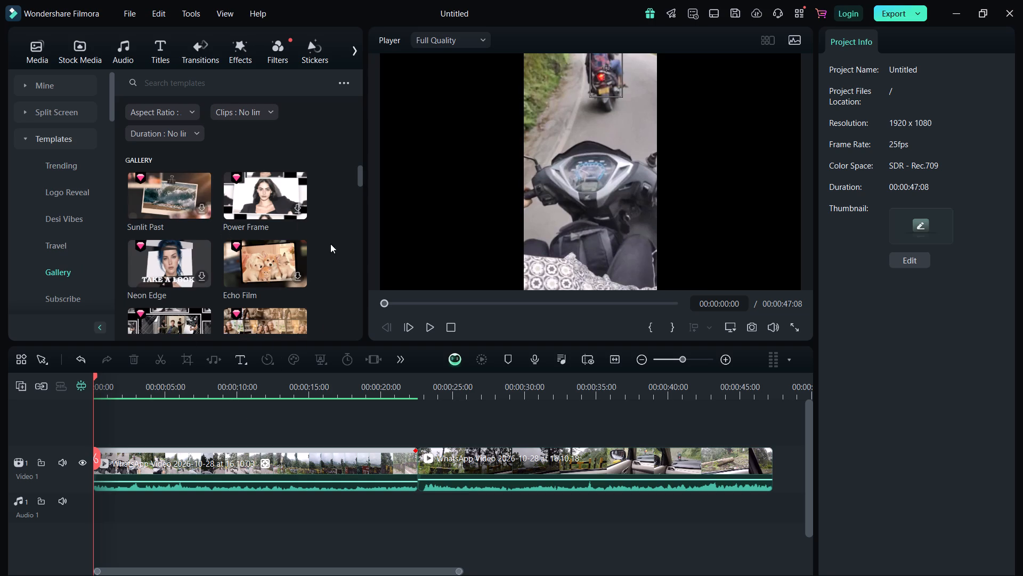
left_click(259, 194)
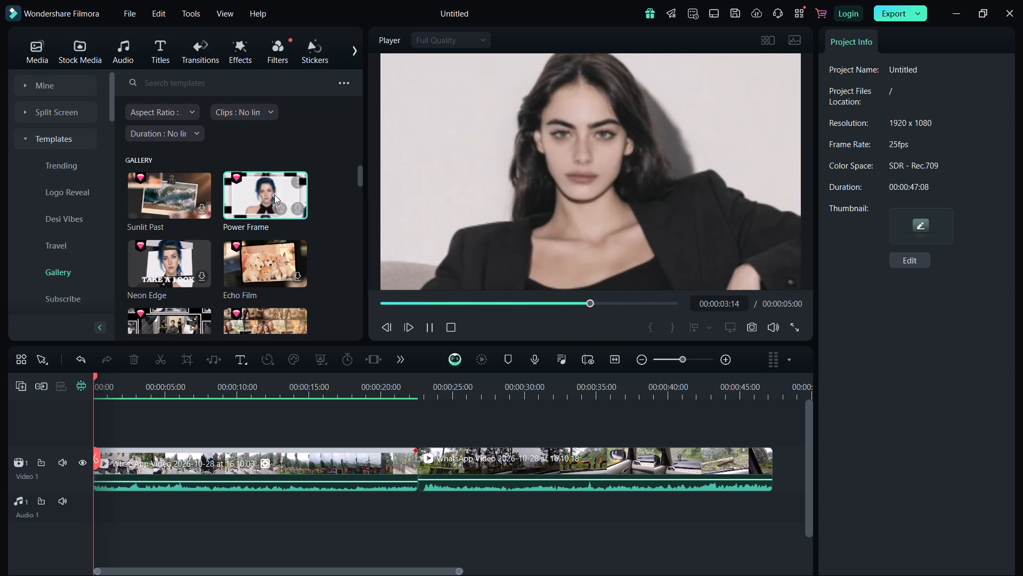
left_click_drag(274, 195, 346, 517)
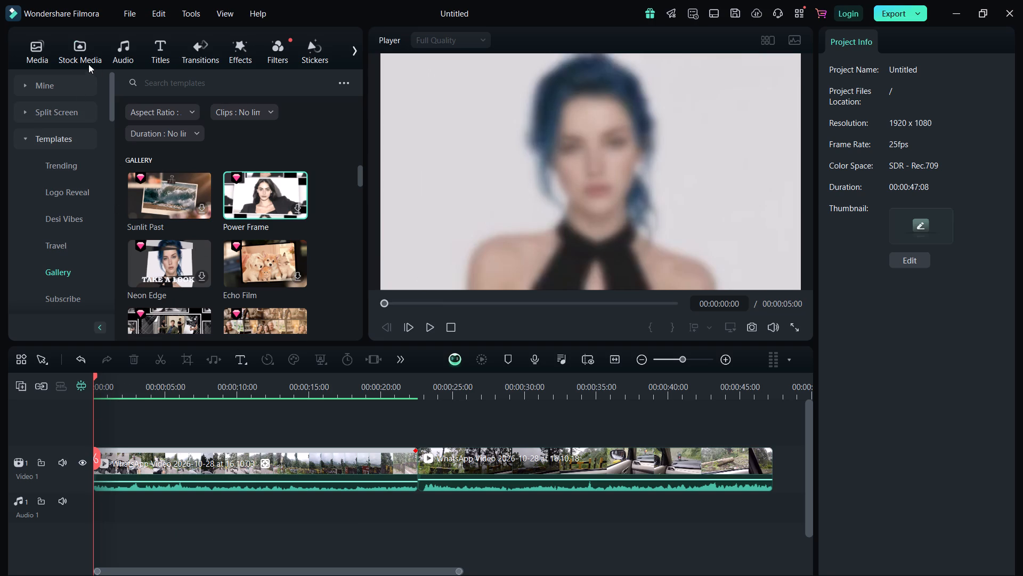
Preview the Minimalist Thanks End and Combustive Visual Cinematic templates in the Trending category.
left_click(72, 161)
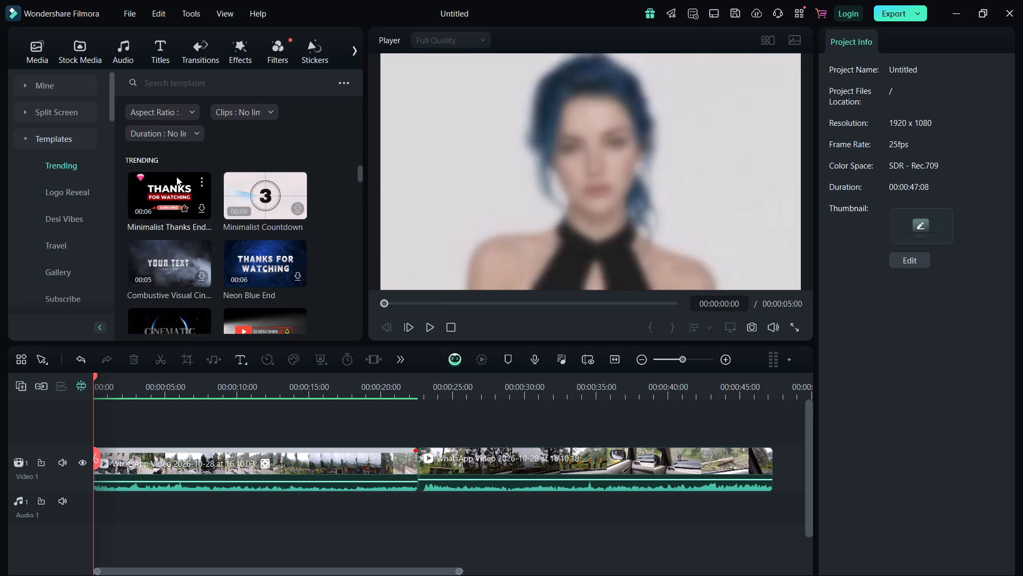
left_click(168, 198)
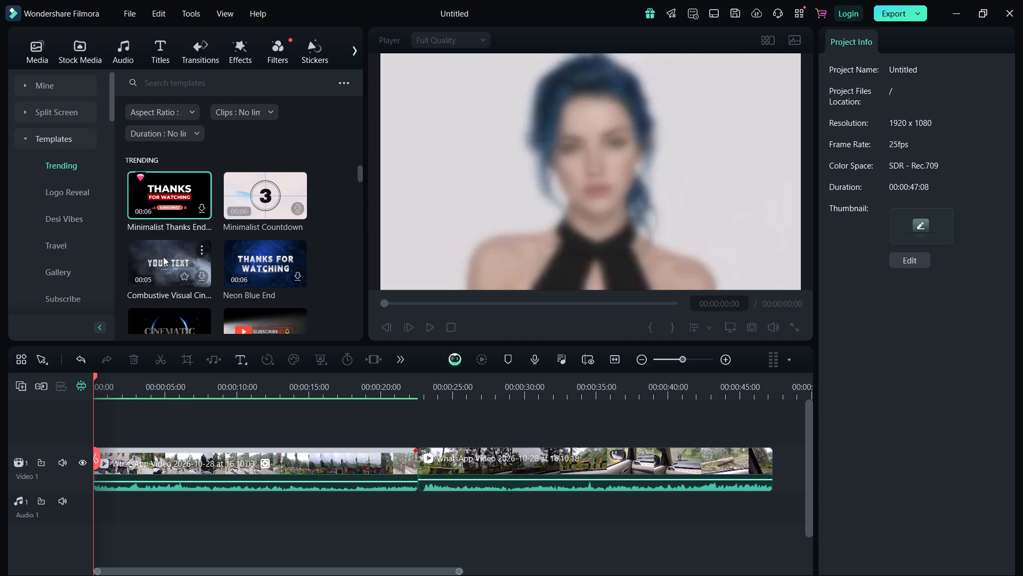
left_click(163, 257)
scroll(259, 245, "down", 1)
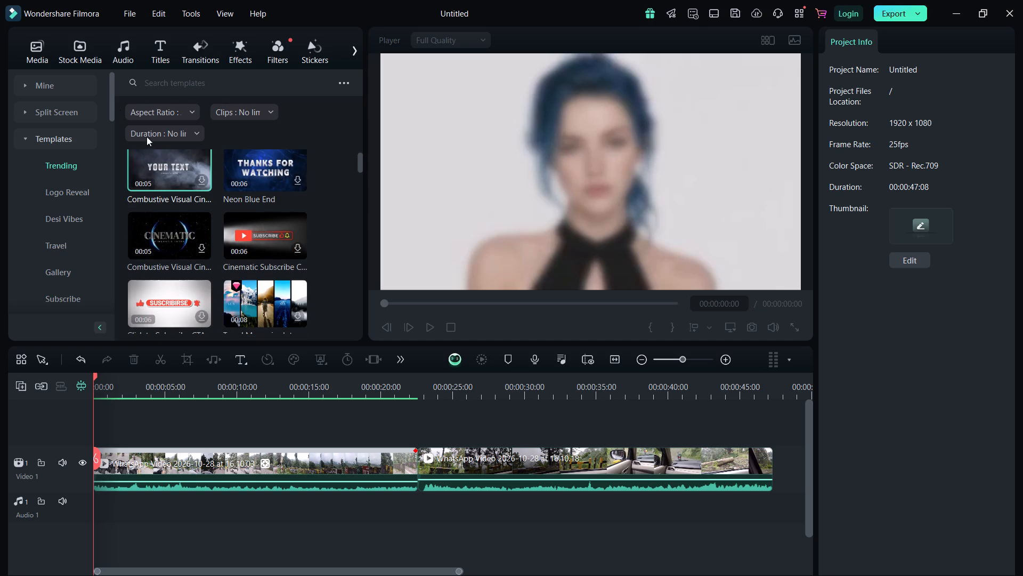
Download and preview the Black clip from the trending stock media.
left_click(78, 48)
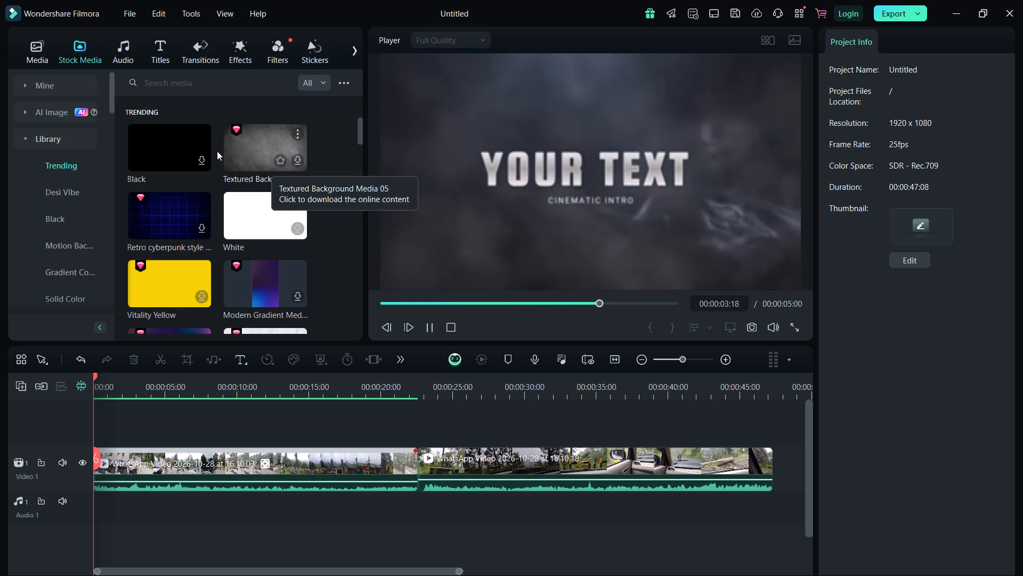
left_click(175, 141)
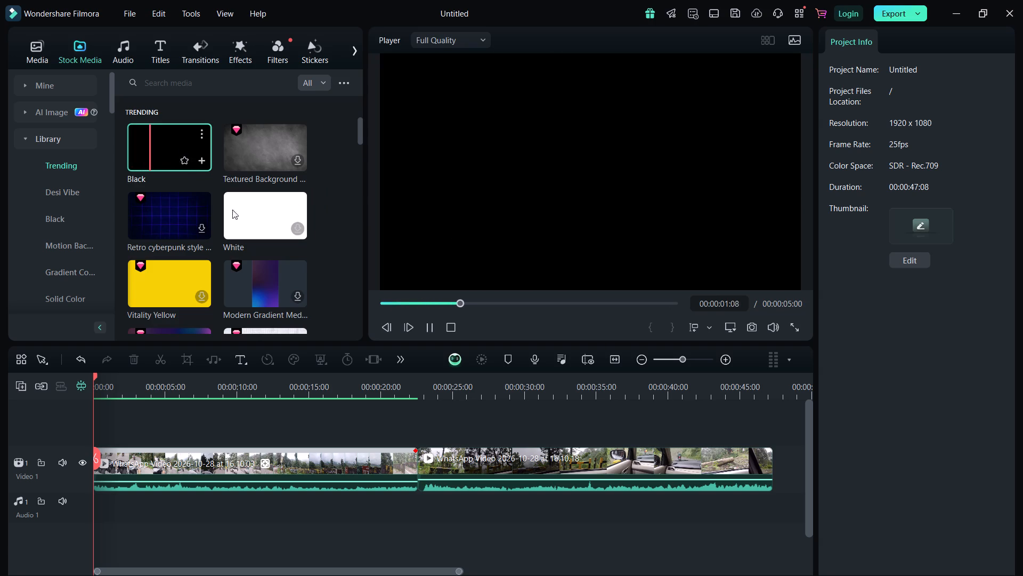
Select the second clip on the video track and return the playhead to the start of the timeline.
left_click(460, 477)
left_click_drag(460, 477, 475, 484)
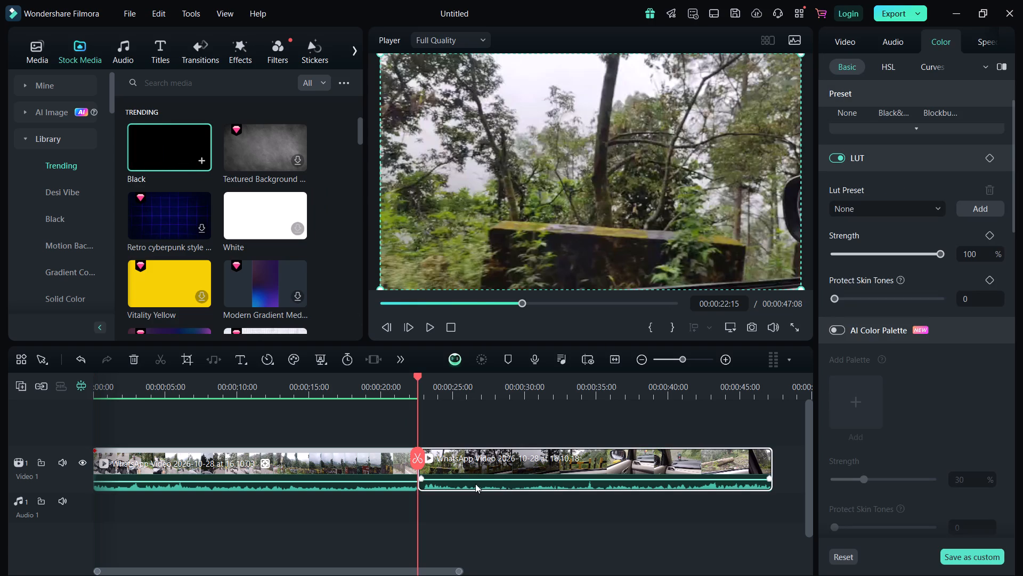
left_click_drag(475, 484, 500, 480)
left_click(504, 466)
left_click_drag(416, 373, 0, 349)
Insert the Black stock clip on the video track between the two WhatsApp clips.
left_click_drag(459, 390, 553, 403)
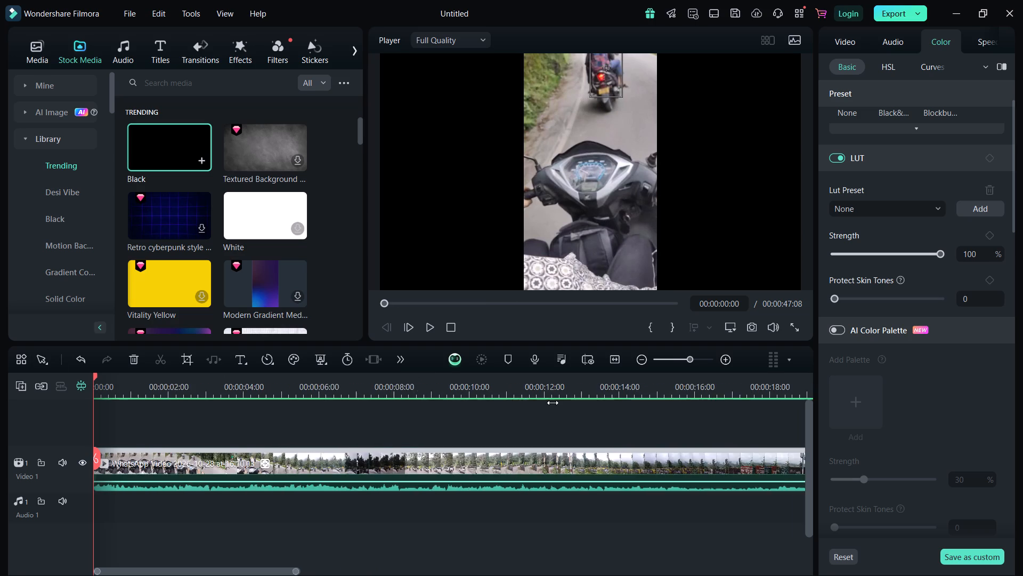
left_click_drag(553, 403, 503, 403)
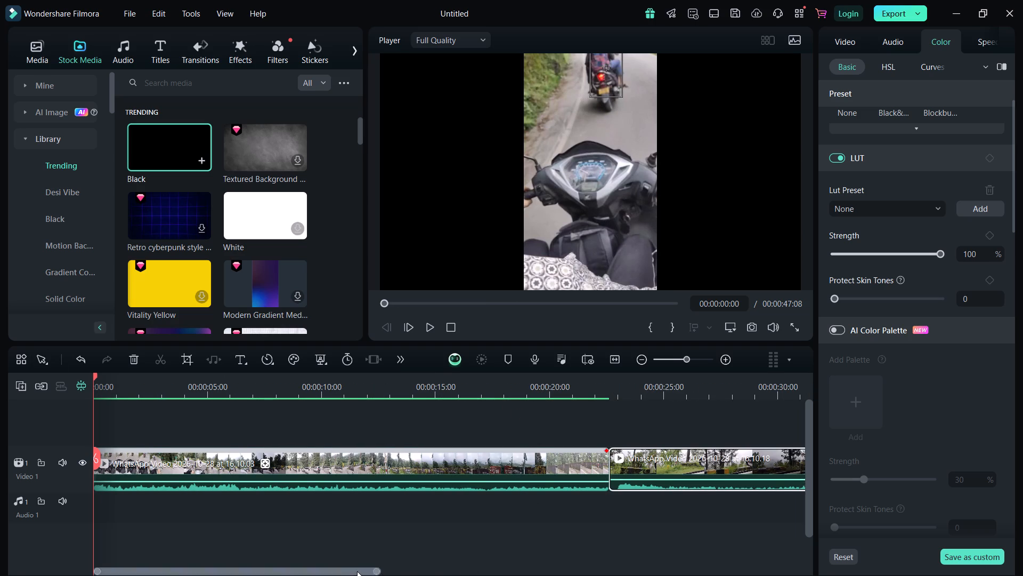
left_click_drag(357, 571, 468, 570)
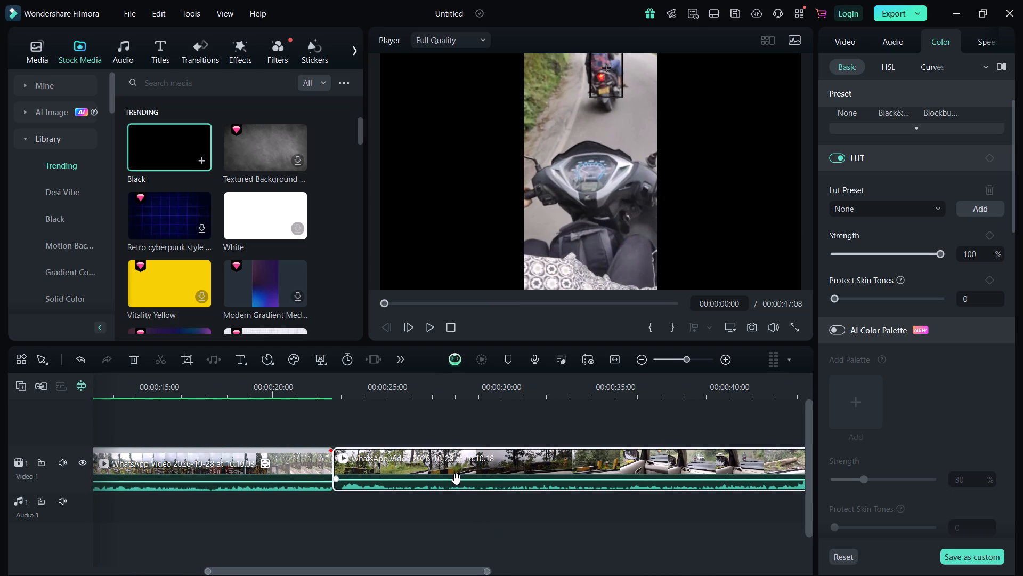
left_click(456, 479)
left_click_drag(182, 148, 281, 375)
left_click_drag(281, 375, 329, 481)
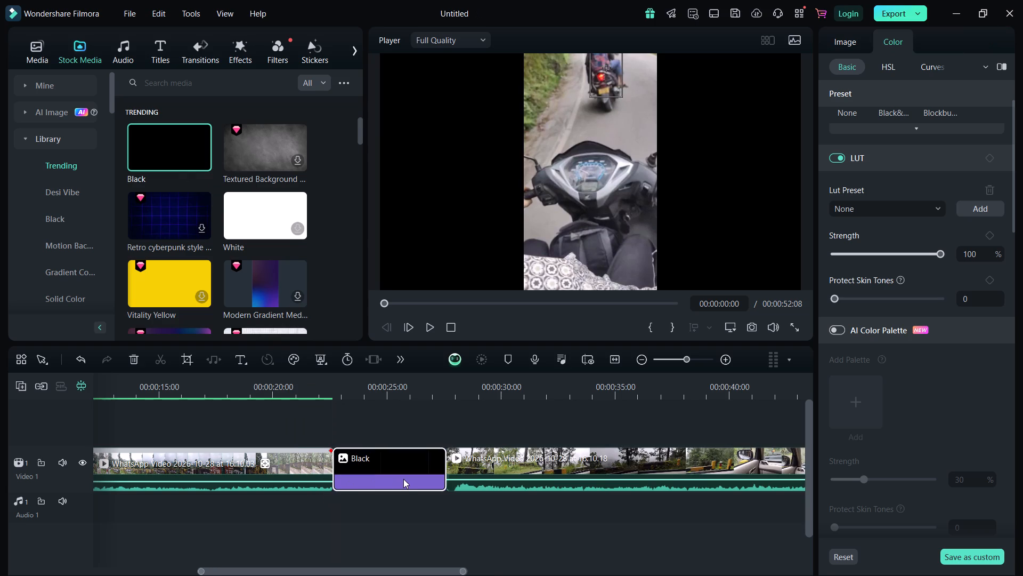
left_click(403, 479)
Play the sequence from 00:00:21:07 across the Black clip into the second WhatsApp clip to check the insertion.
left_click(413, 210)
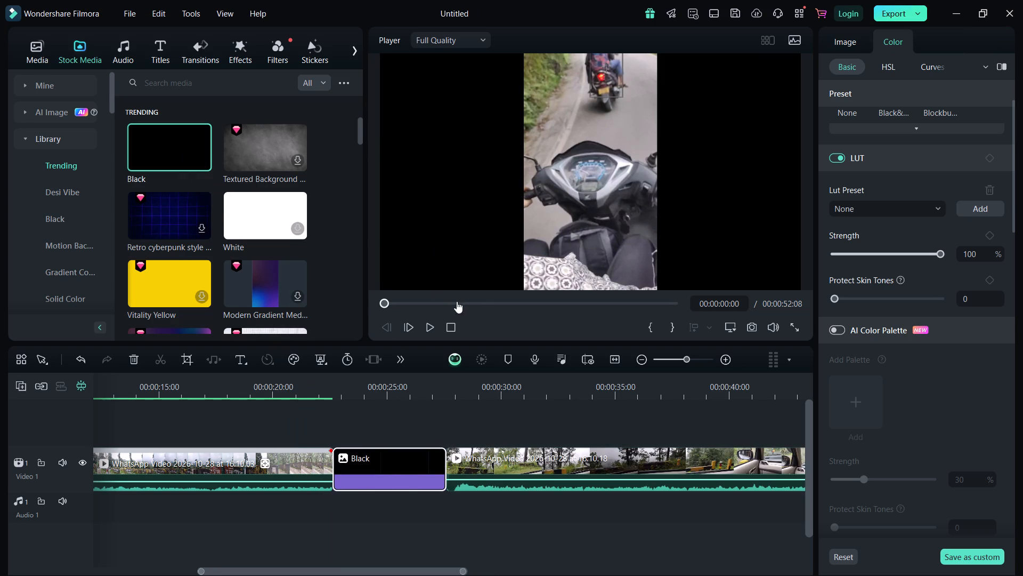
left_click(486, 301)
left_click(532, 310)
left_click(529, 299)
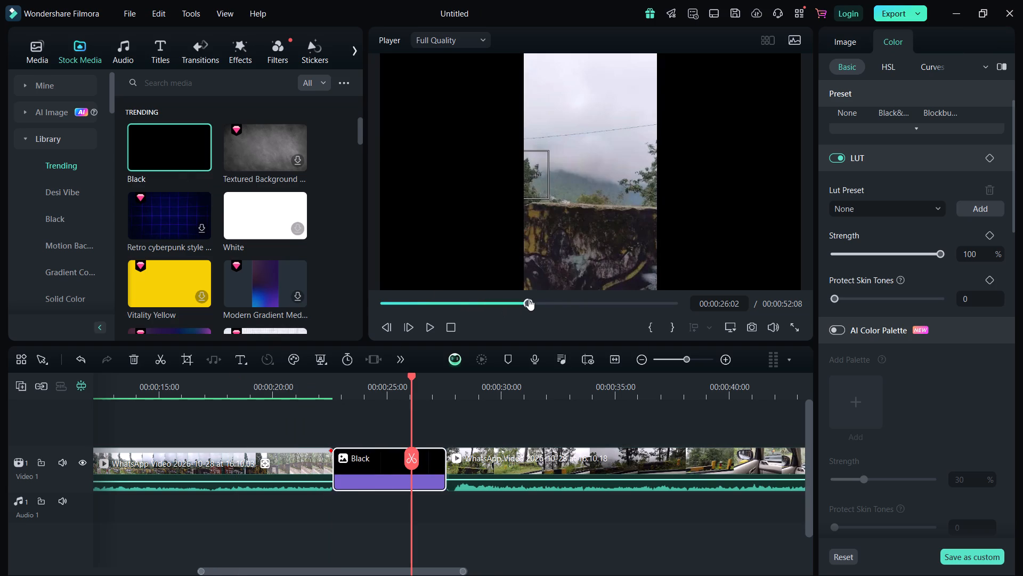
left_click(518, 303)
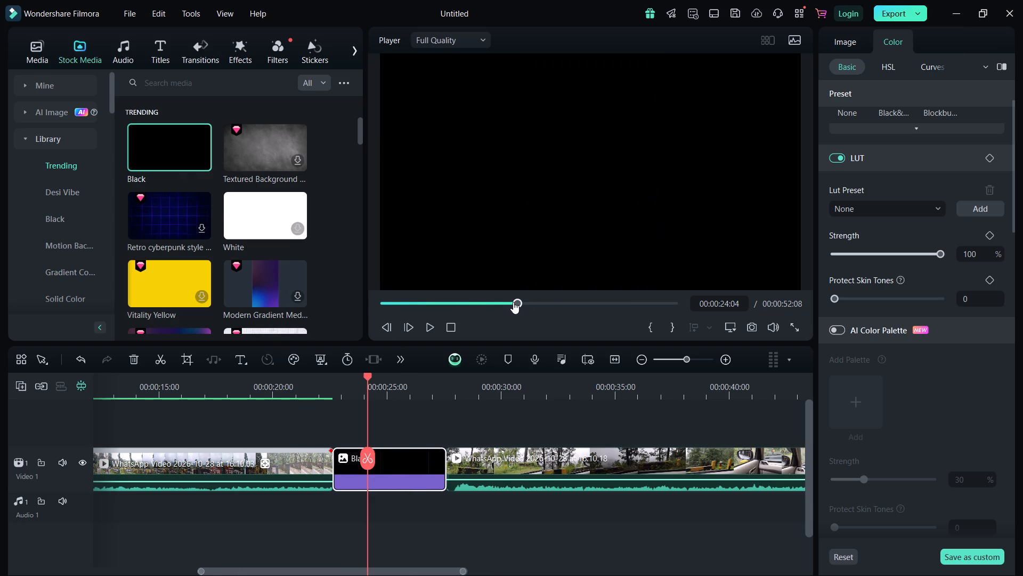
left_click(502, 300)
left_click(585, 204)
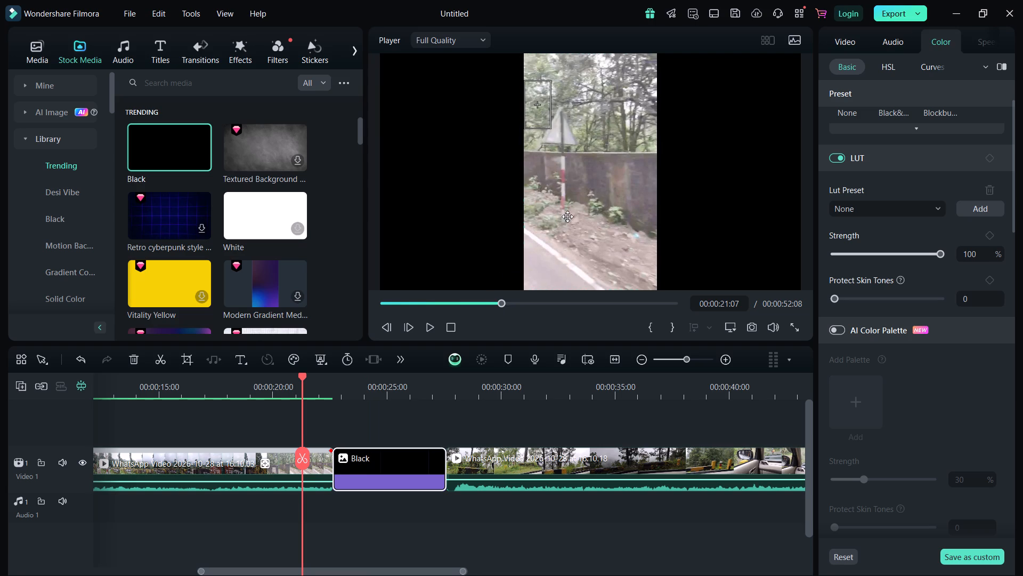
left_click(432, 329)
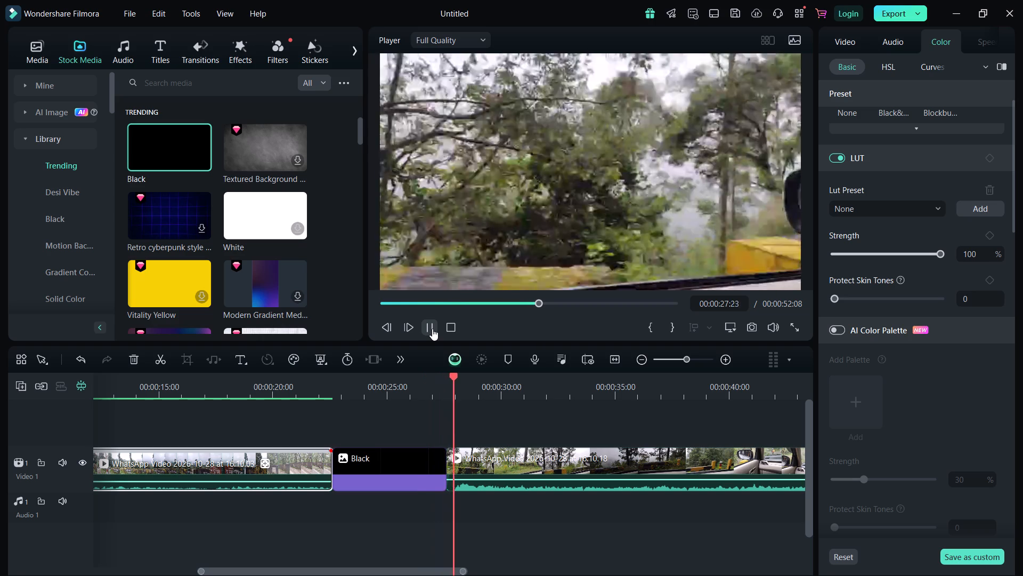
left_click(432, 329)
Play the assembled sequence from 00:00:04:03 through the Black clip and into the second WhatsApp clip.
left_click_drag(515, 388, 347, 390)
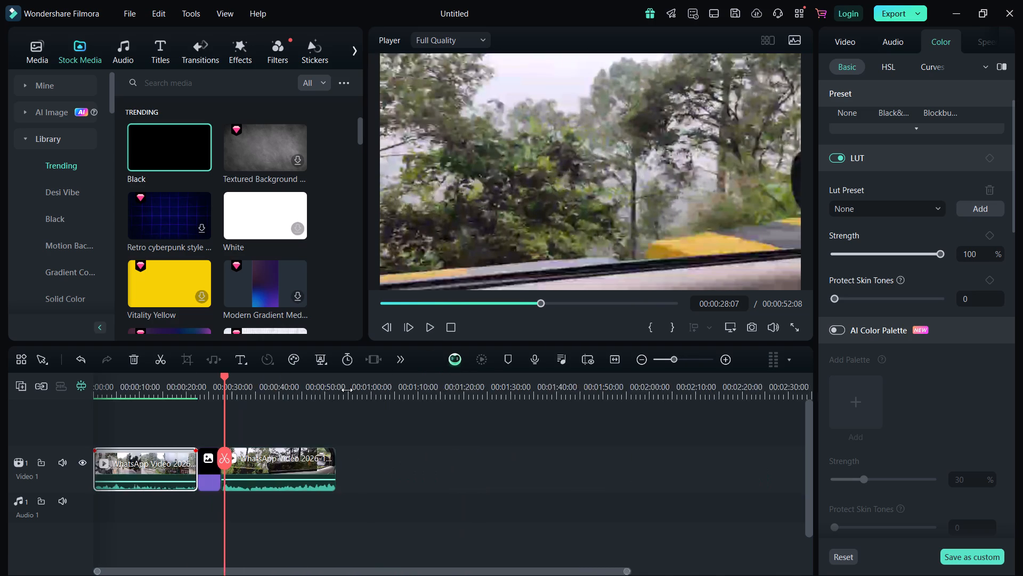
left_click_drag(347, 390, 329, 393)
left_click_drag(331, 390, 384, 395)
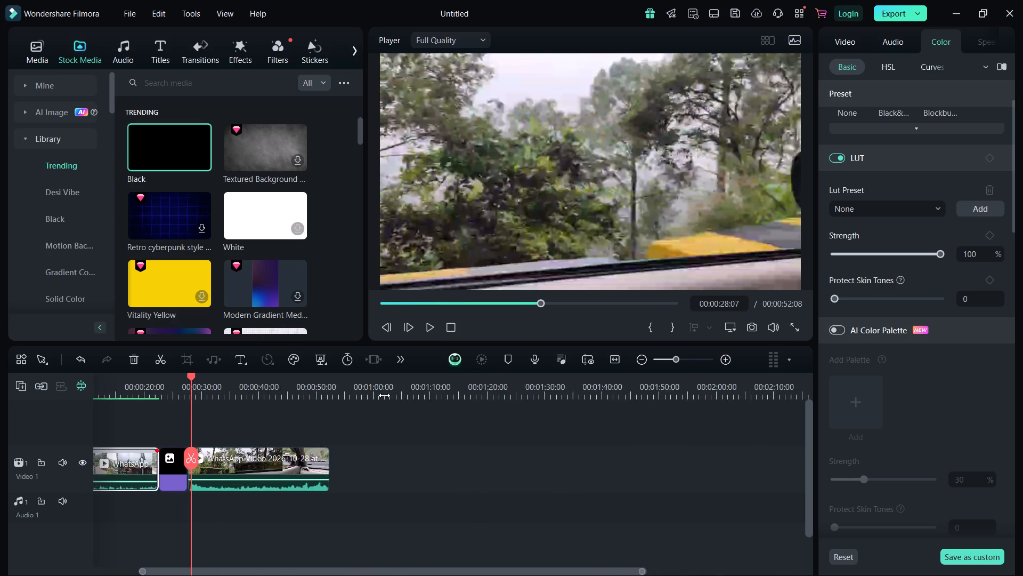
left_click_drag(384, 395, 405, 393)
left_click_drag(191, 375, 26, 377)
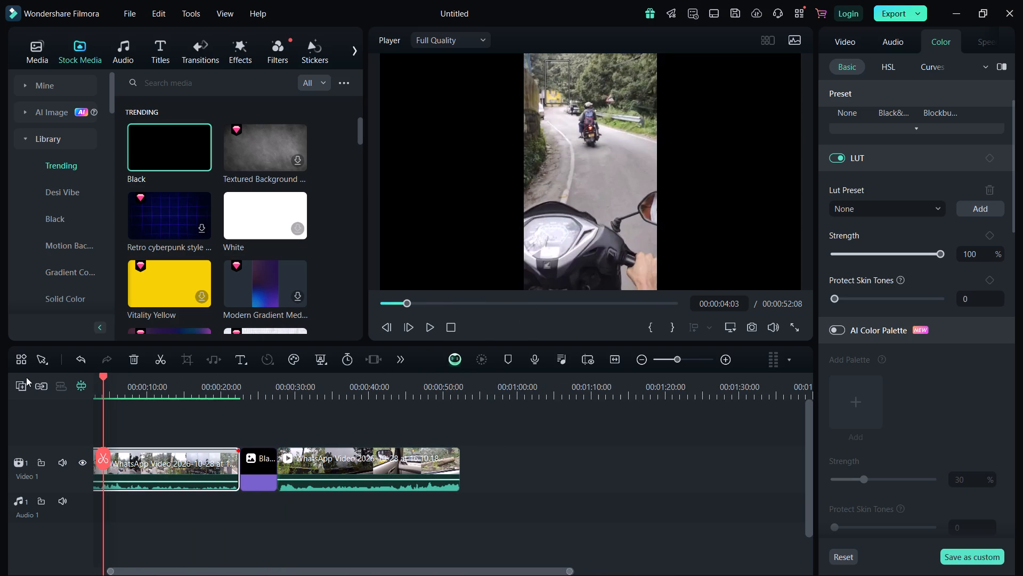
left_click(657, 194)
left_click(430, 333)
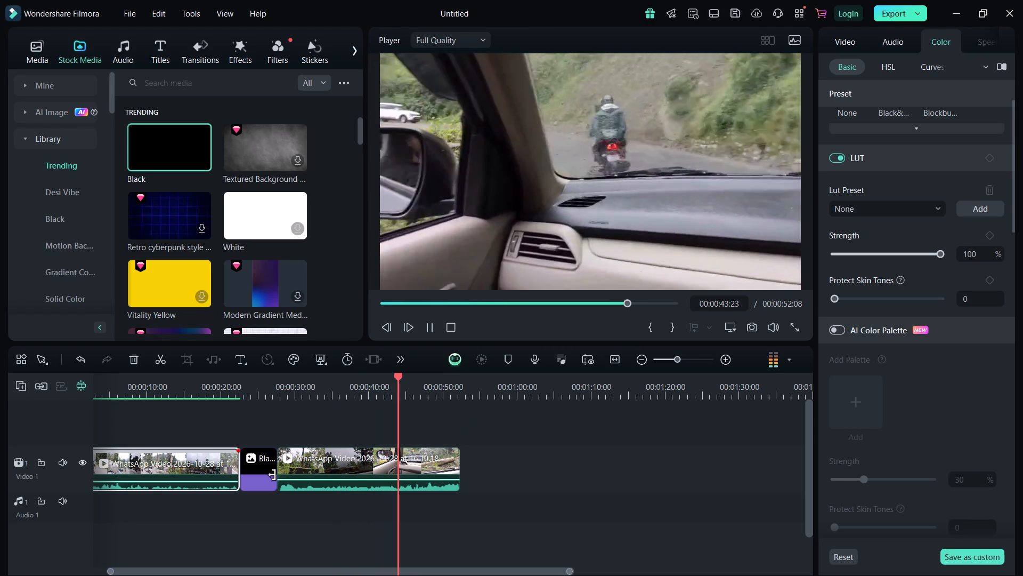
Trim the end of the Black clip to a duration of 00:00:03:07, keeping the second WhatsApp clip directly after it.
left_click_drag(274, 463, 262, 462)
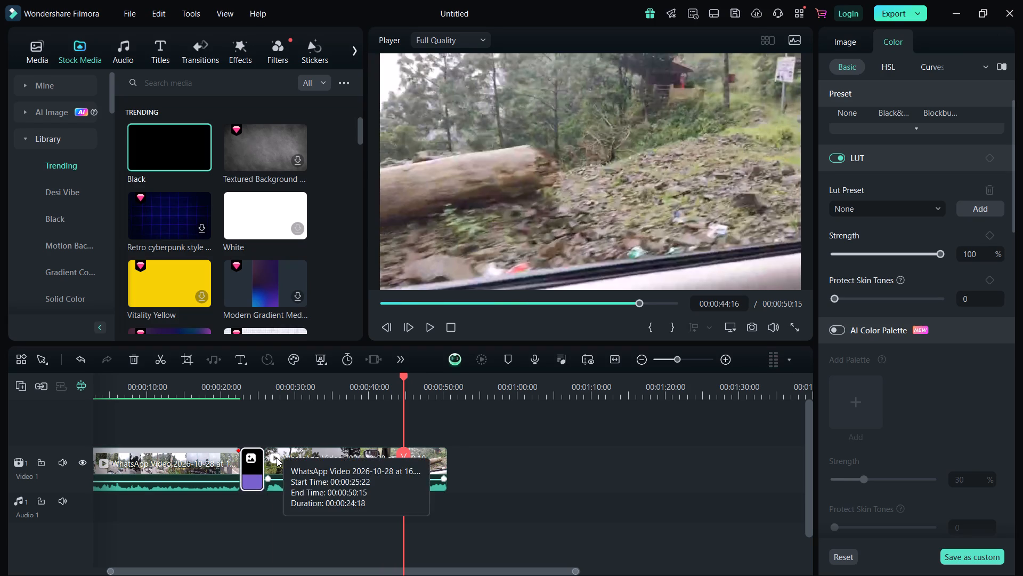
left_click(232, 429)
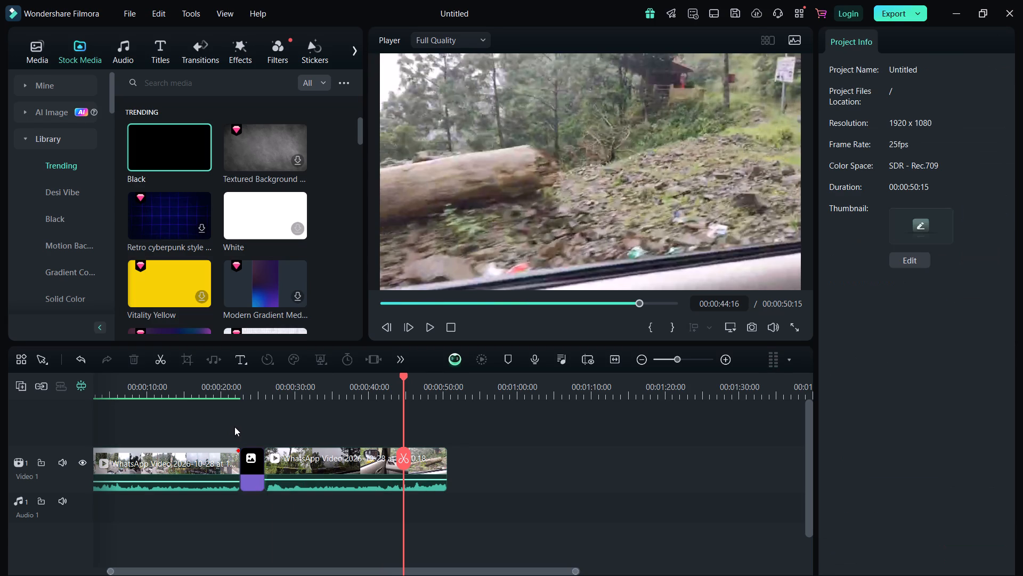
Play from 00:00:21:07 and revisit the Black clip section to check its shortened length between the WhatsApp clips.
left_click(218, 460)
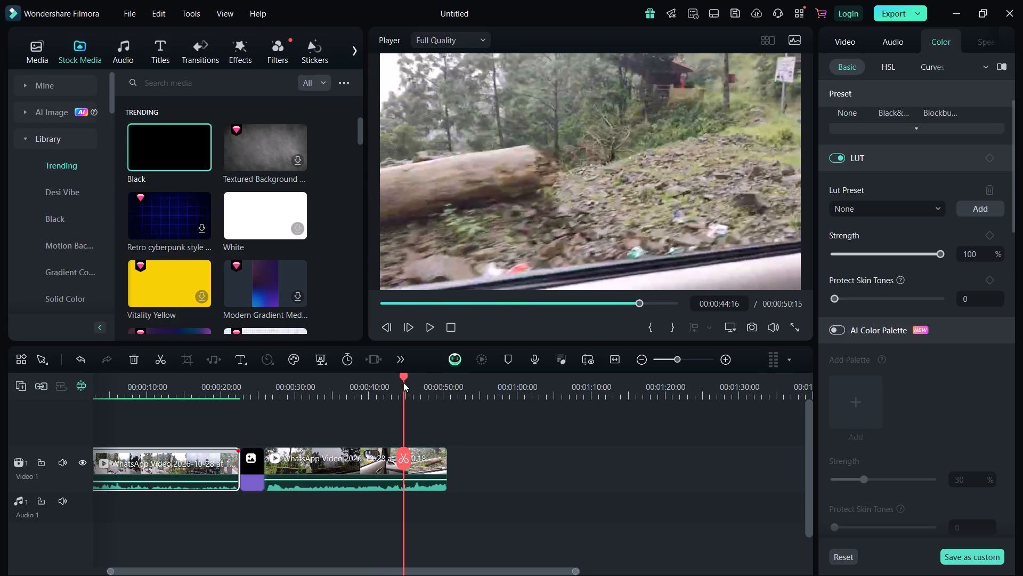
left_click_drag(402, 375, 231, 413)
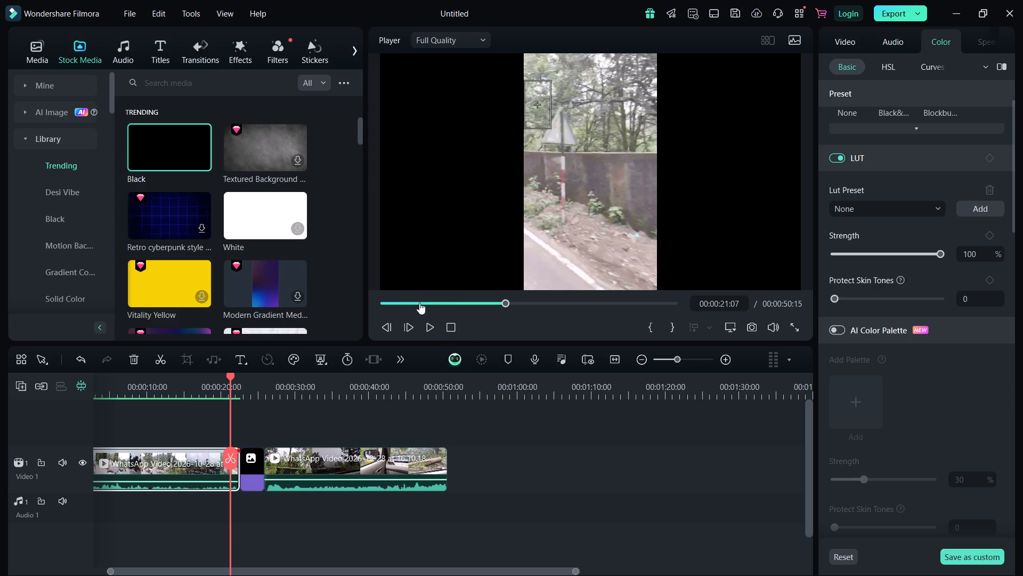
left_click(425, 329)
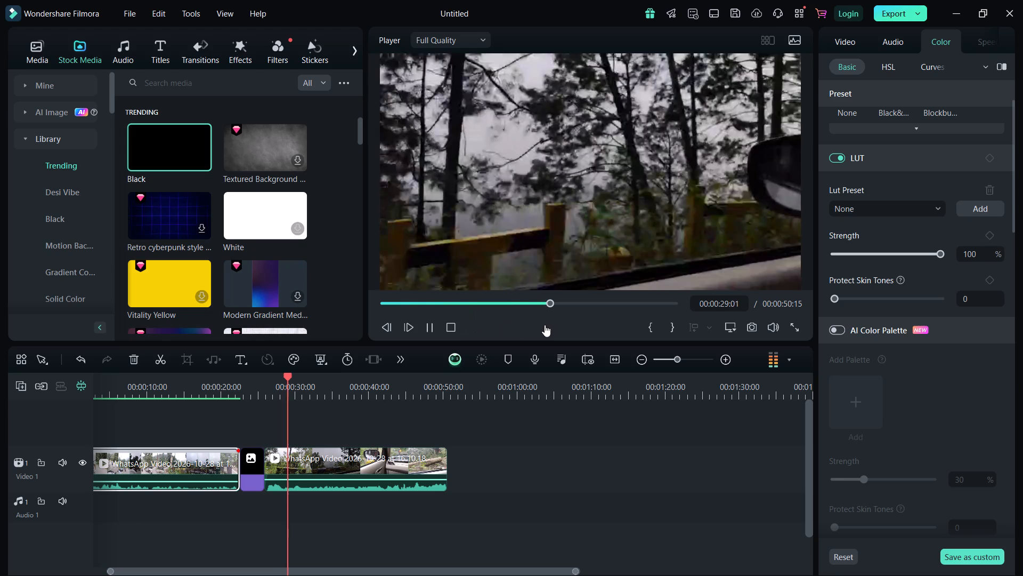
left_click(517, 303)
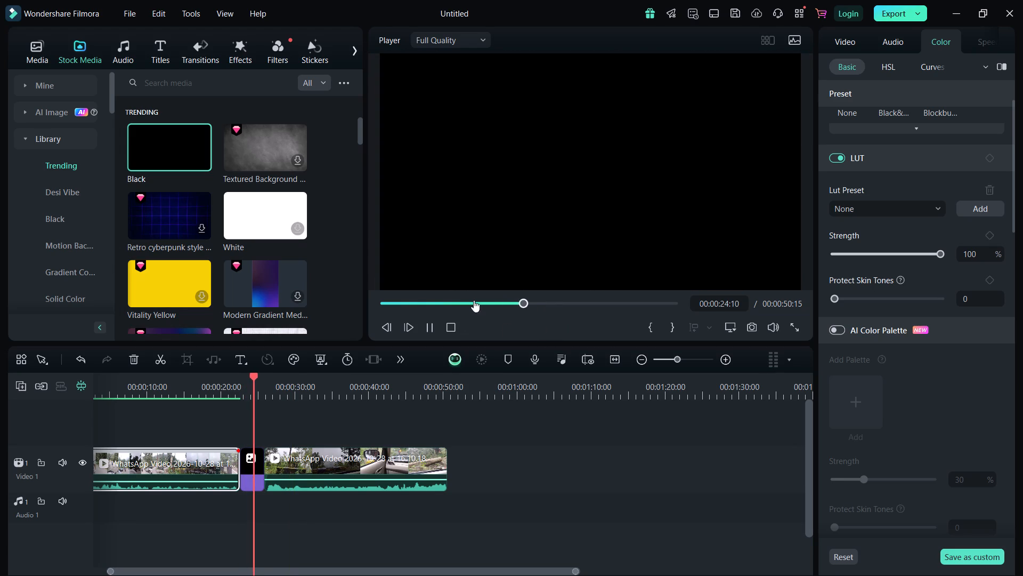
left_click(524, 301)
left_click(507, 305)
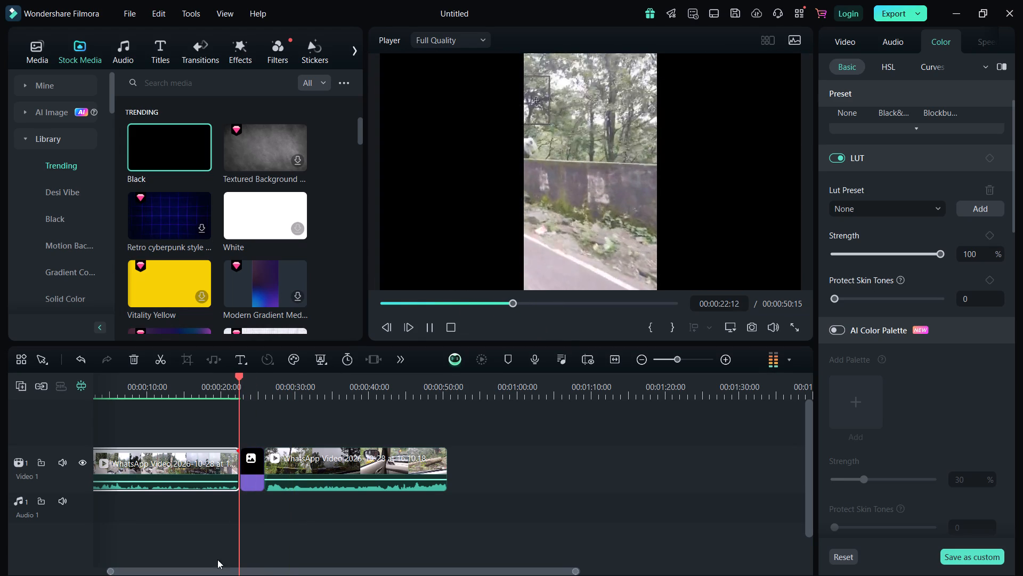
Trim the end of the Black clip to a duration of 00:00:01:19, keeping the second WhatsApp clip directly after it.
left_click_drag(259, 474, 259, 470)
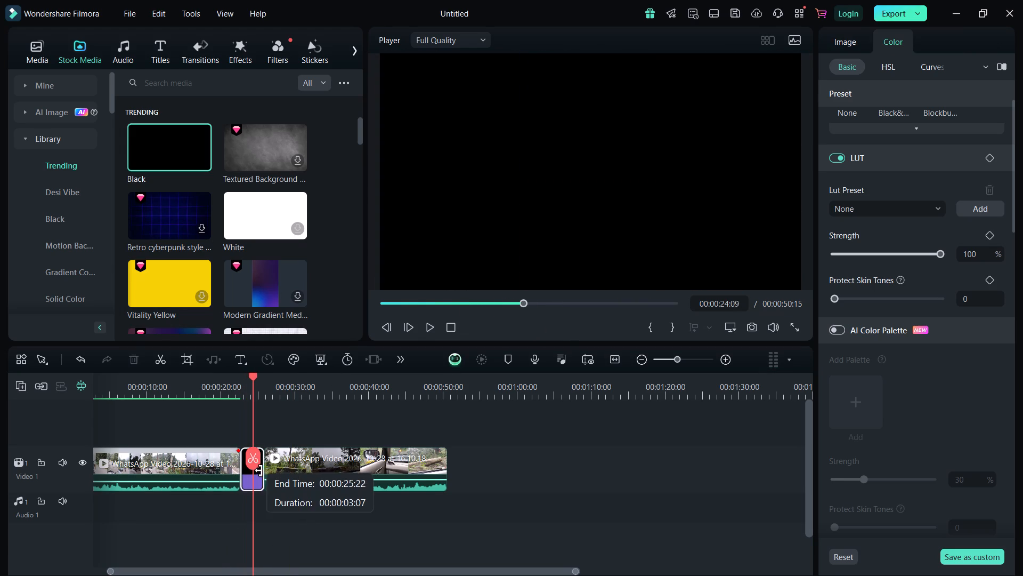
left_click_drag(259, 470, 247, 472)
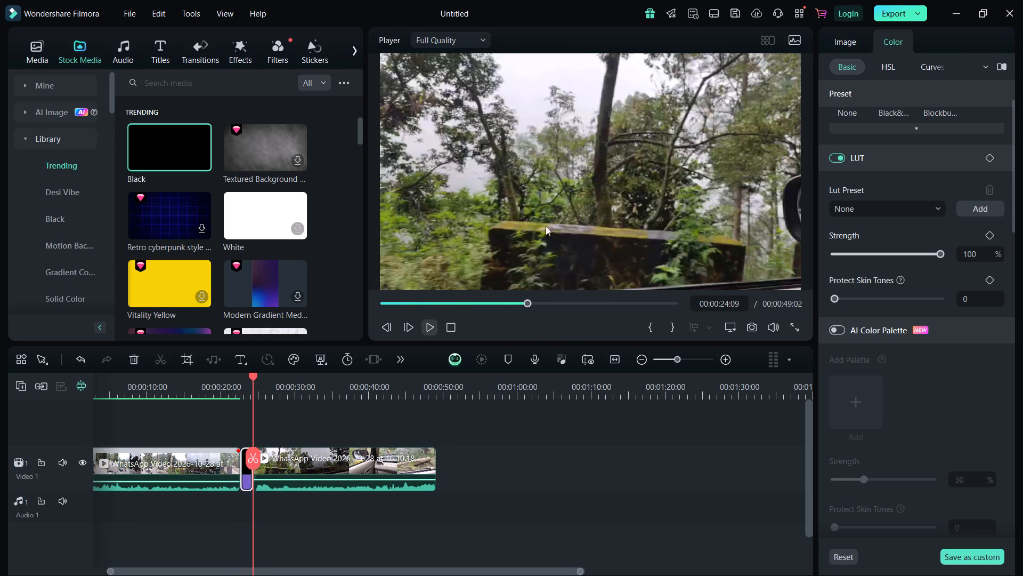
left_click(530, 230)
left_click(530, 230)
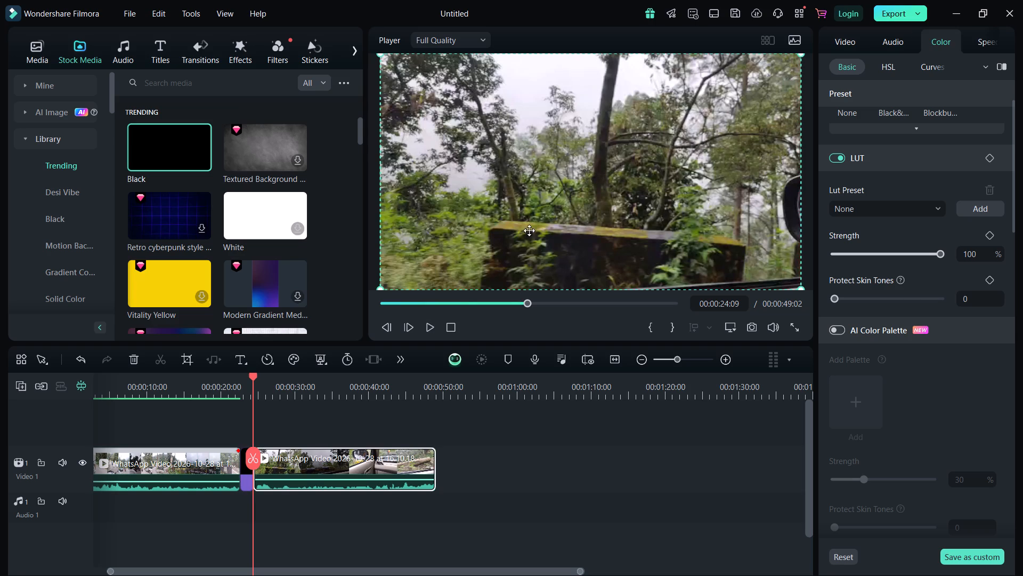
Play the section around the Black clip twice, starting at 00:00:23:12 and again from the end of the first clip.
left_click(523, 303)
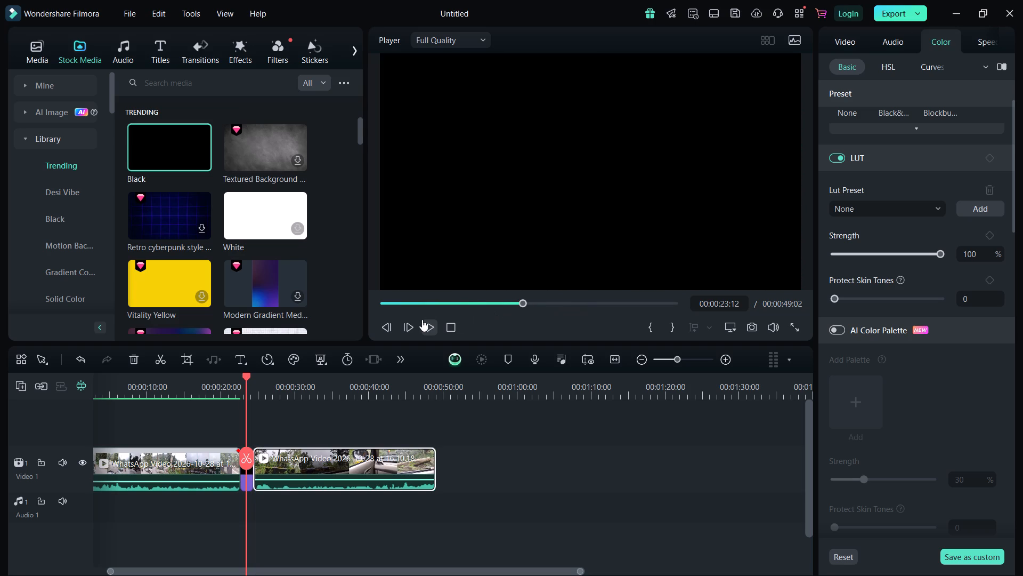
left_click(425, 324)
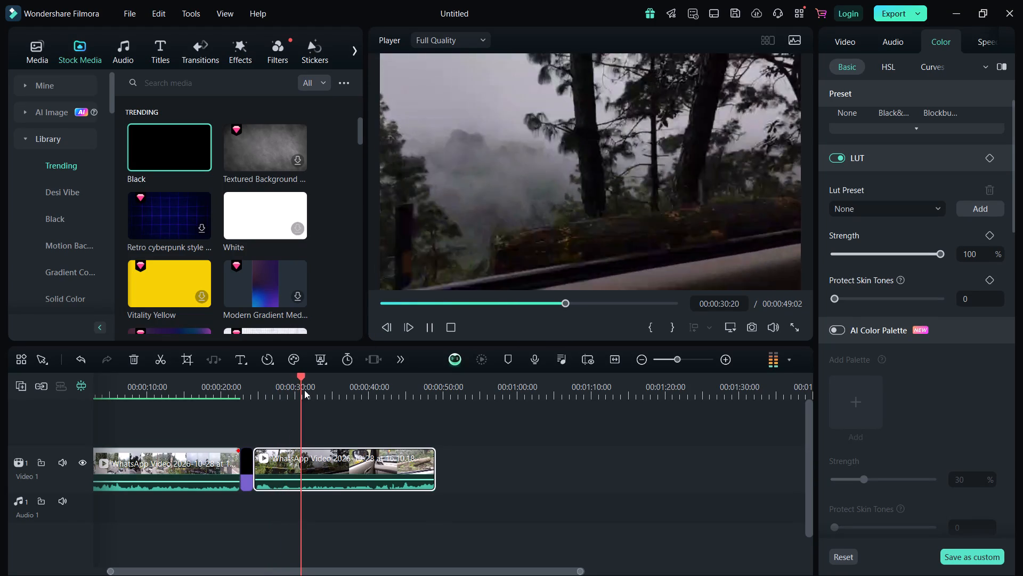
left_click_drag(305, 375, 220, 398)
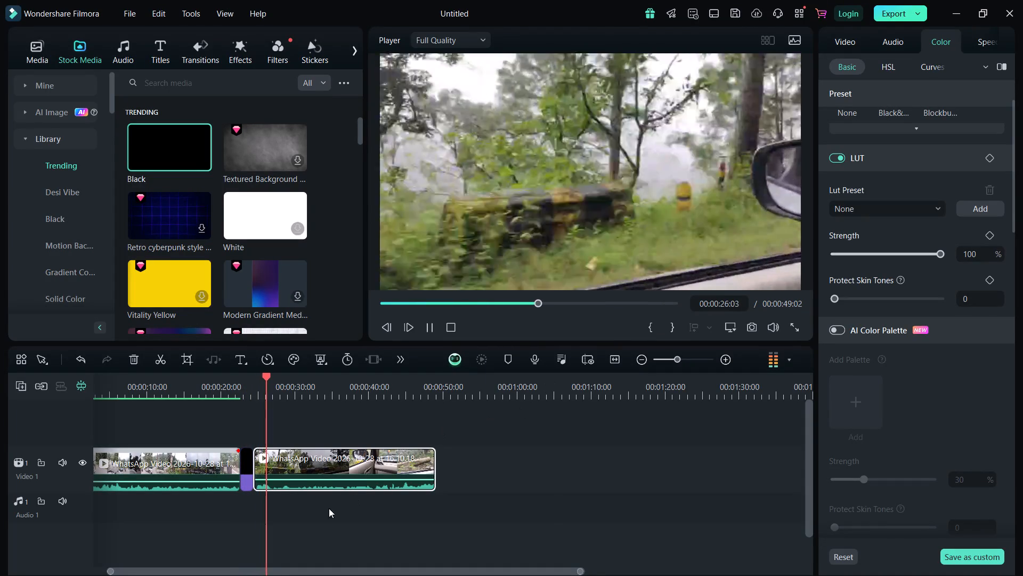
left_click(428, 327)
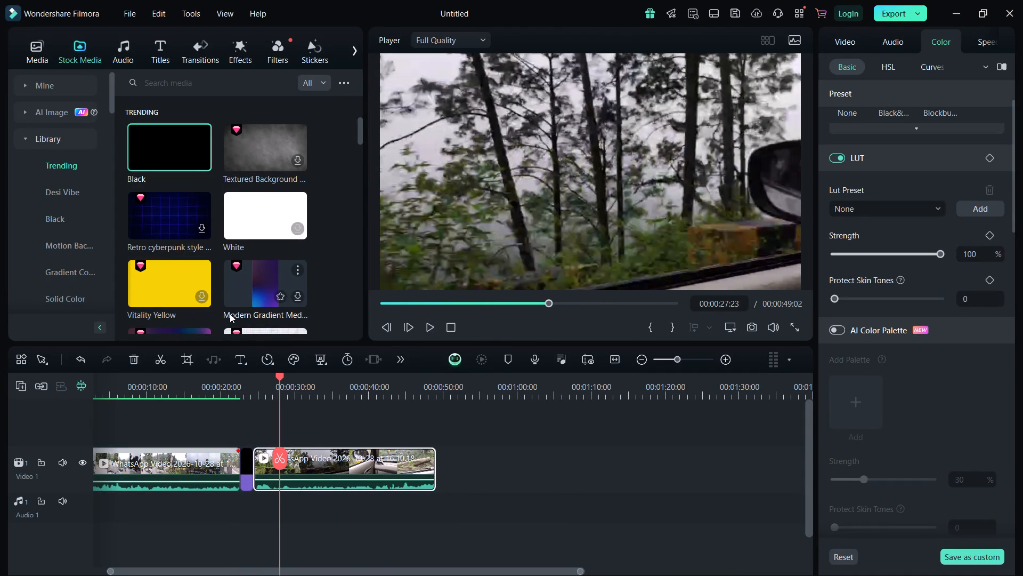
Select the Black clip between the two WhatsApp clips on the video track.
left_click(246, 459)
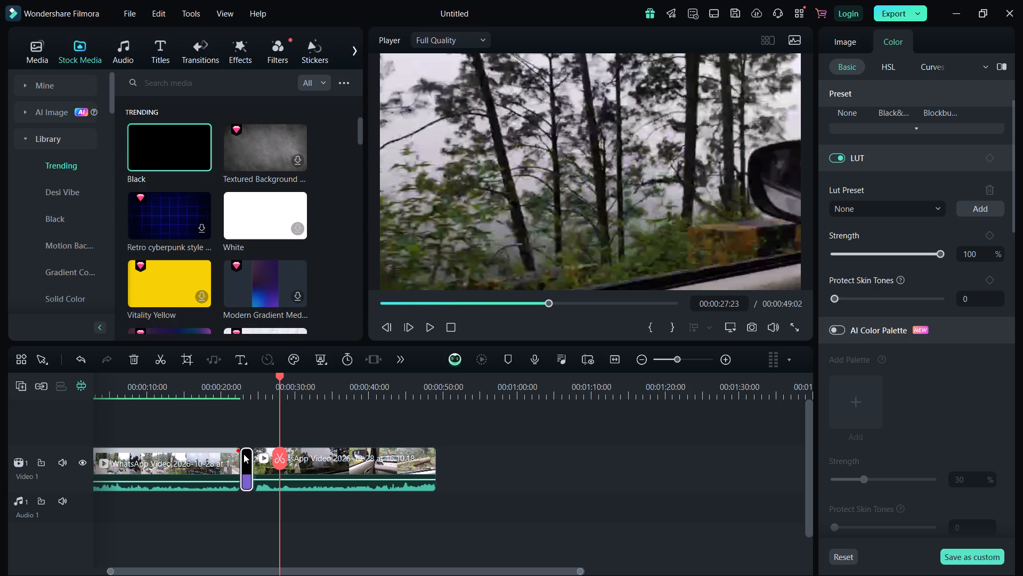
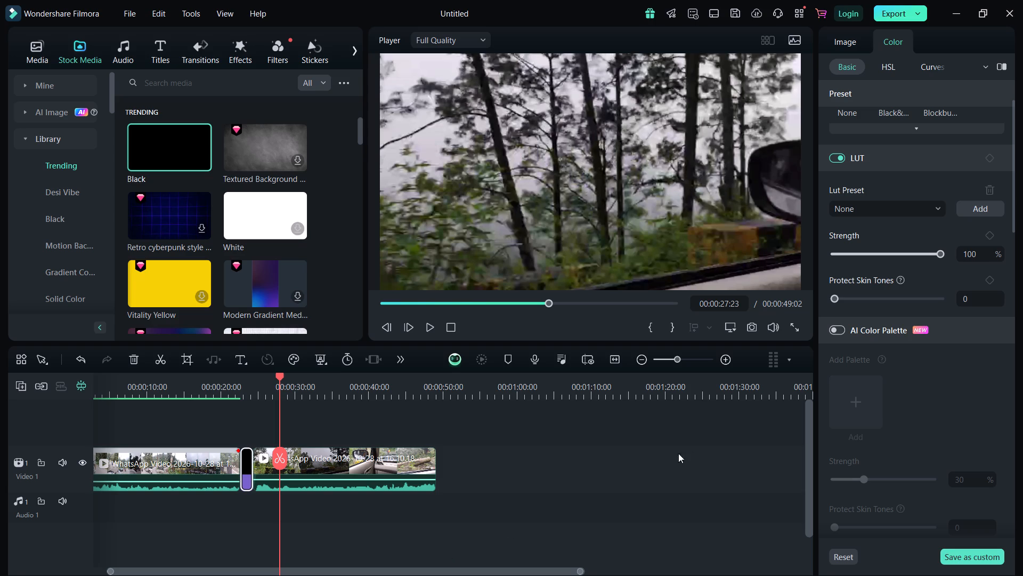
Place the playhead at 00:00:16:00 and select the Black clip between the two WhatsApp clips.
left_click(245, 461)
left_click(243, 475)
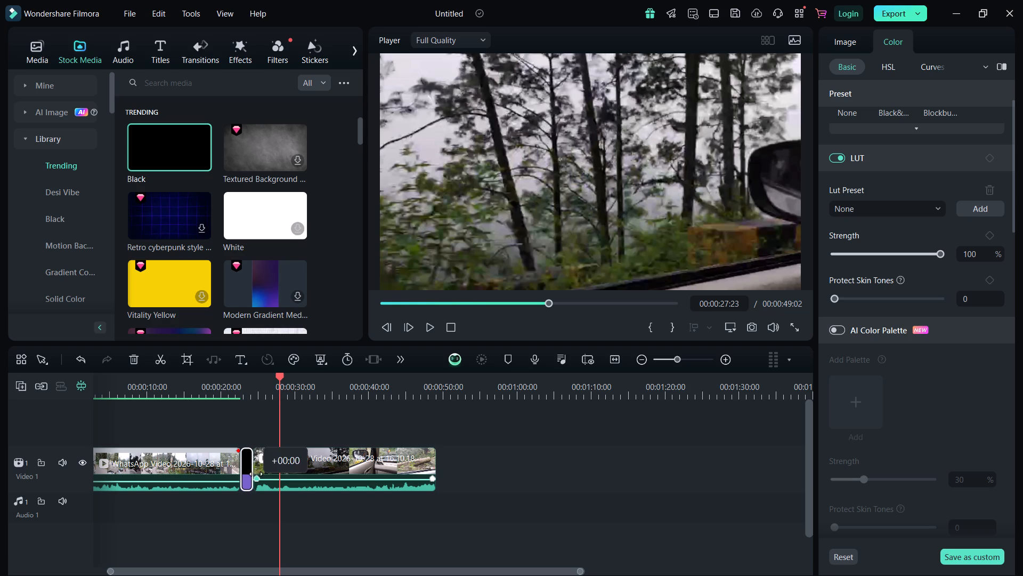
left_click(251, 475)
left_click(248, 476)
left_click(247, 477)
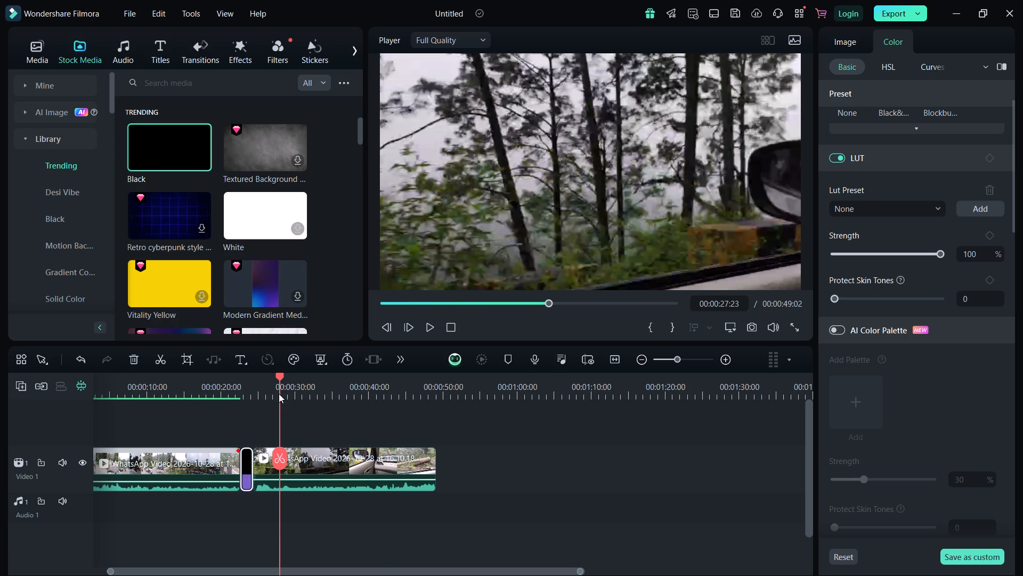
left_click_drag(279, 394, 191, 396)
left_click_drag(285, 389, 362, 406)
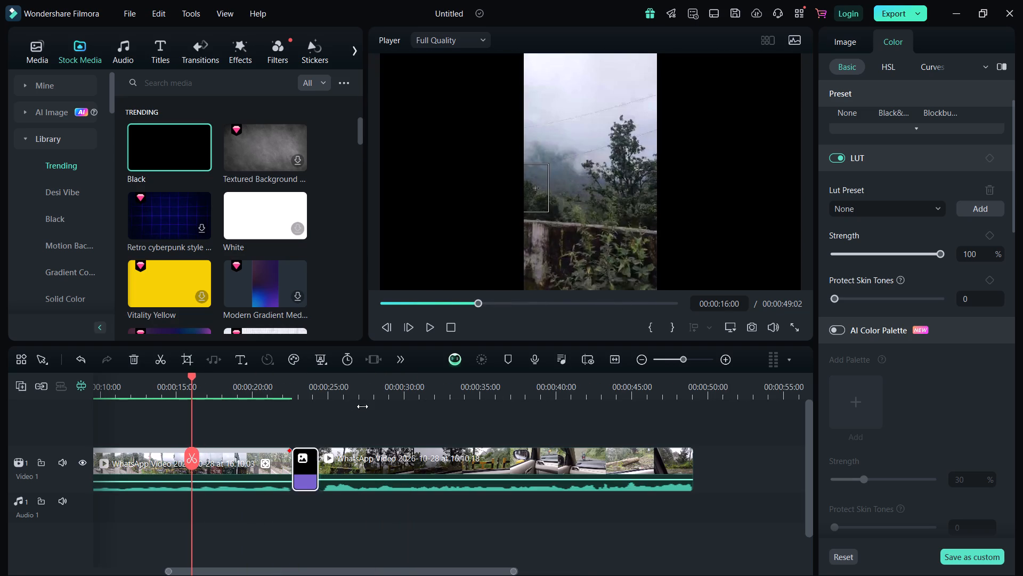
left_click_drag(362, 406, 371, 406)
left_click(371, 406)
left_click_drag(352, 395, 490, 405)
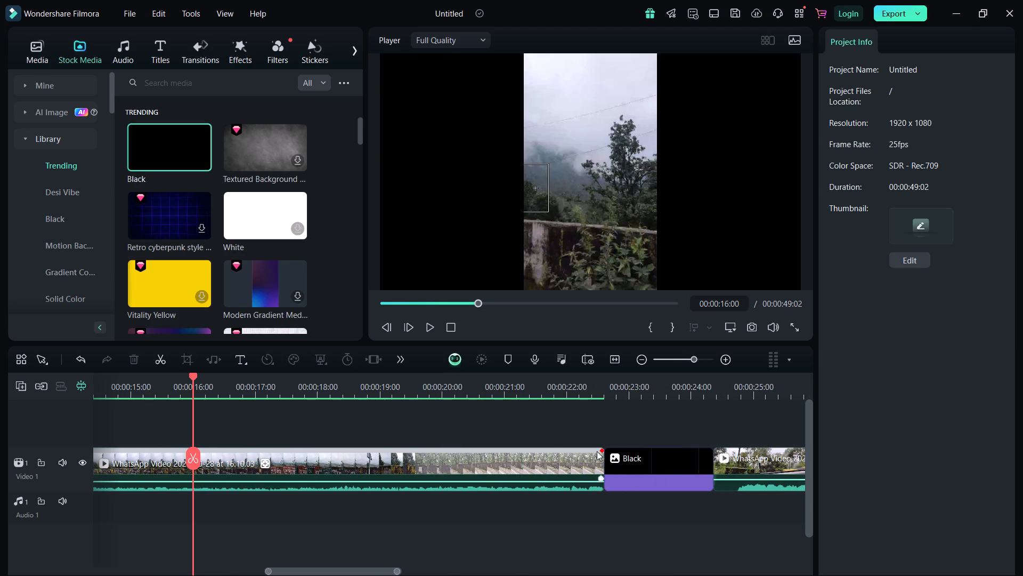
left_click(631, 466)
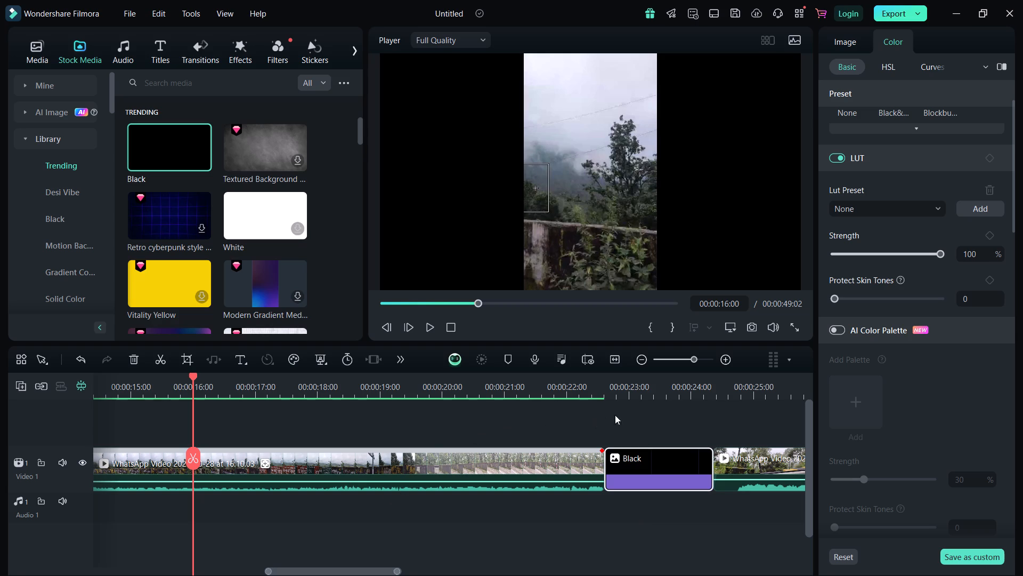
left_click(634, 474)
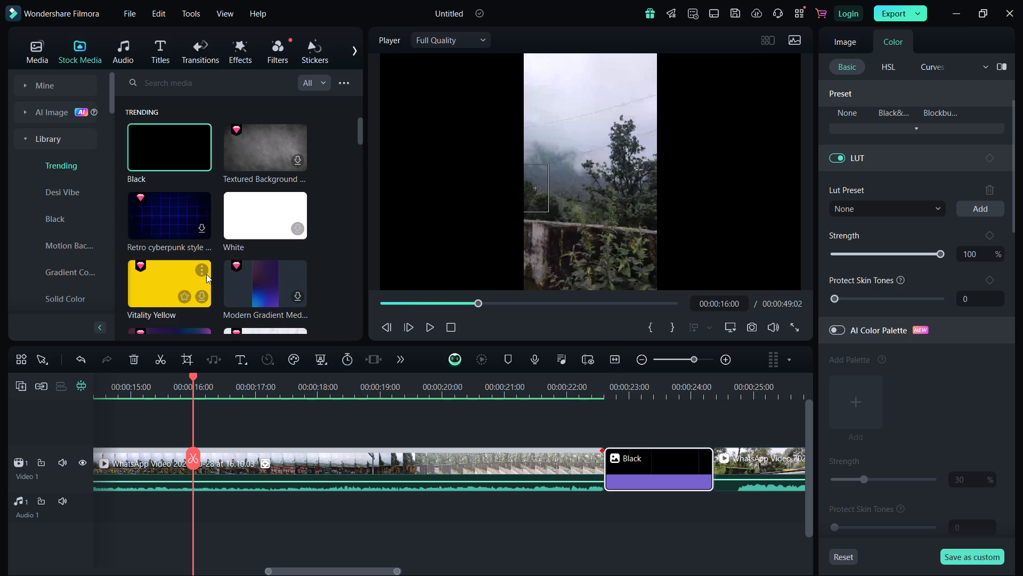
Browse the stock media, AI image, audio, project media and title libraries, previewing the Pay Attention Here music track.
scroll(210, 240, "down", 1)
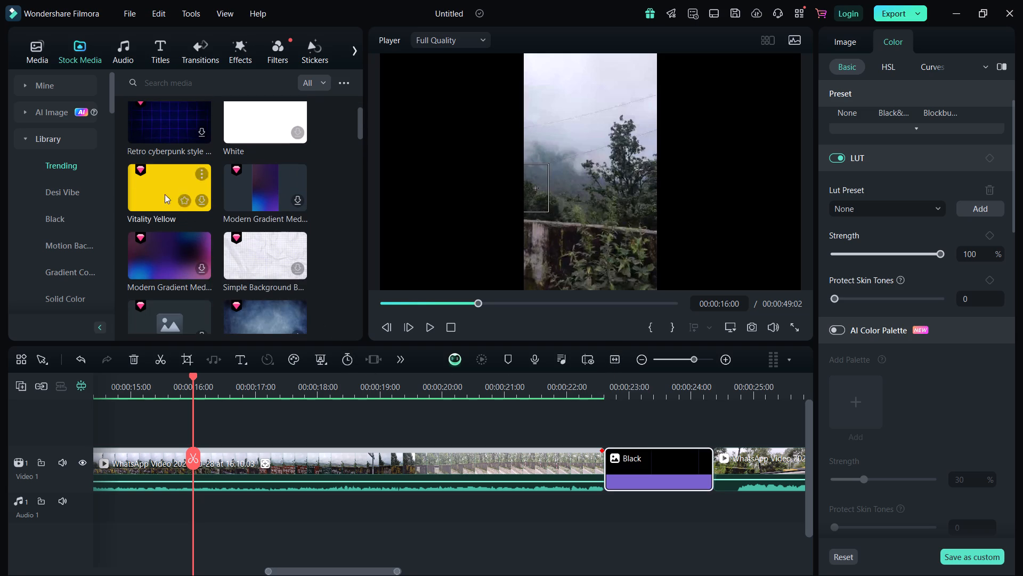
left_click(61, 118)
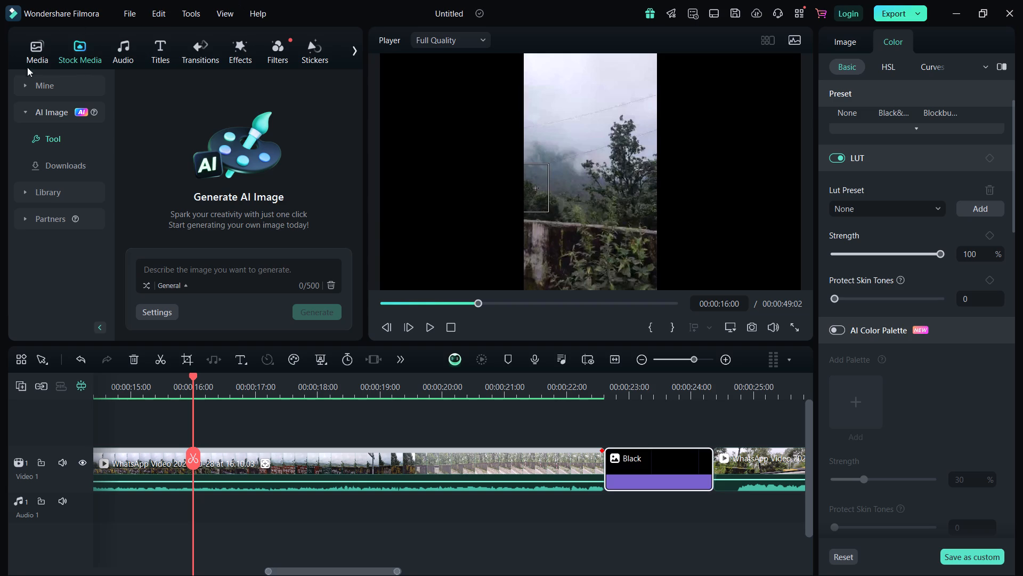
left_click(124, 43)
left_click(207, 149)
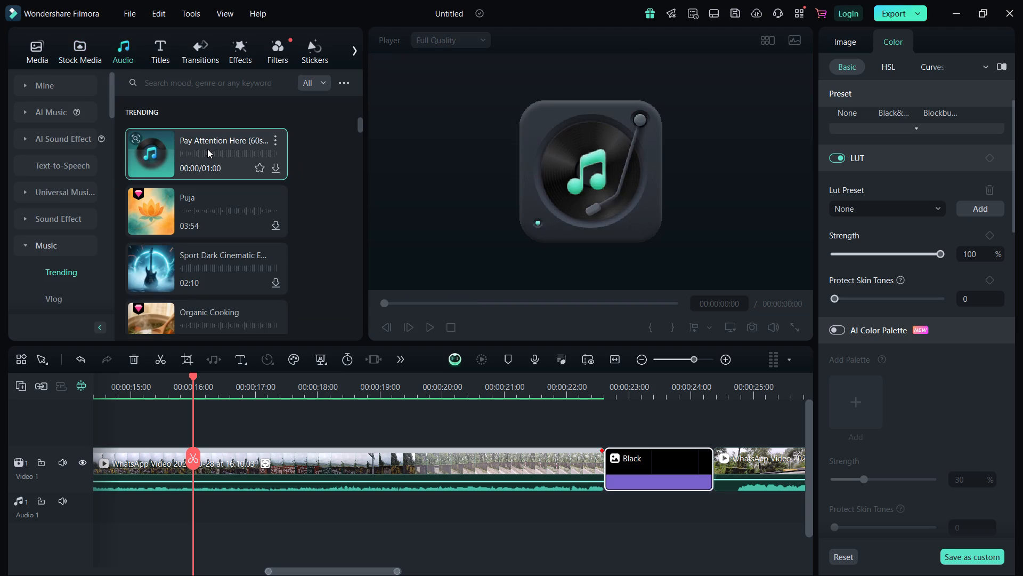
left_click(58, 67)
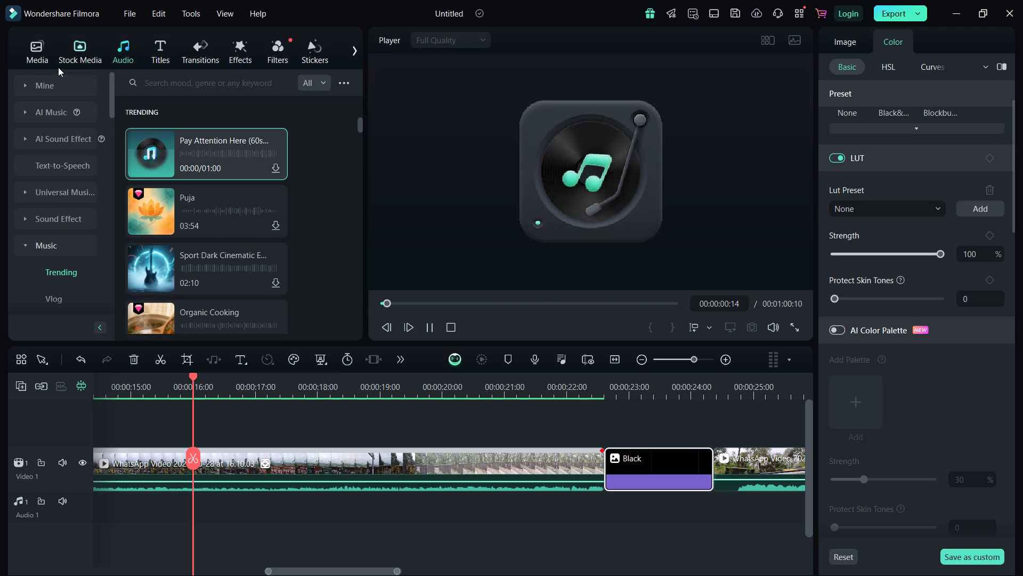
left_click(46, 62)
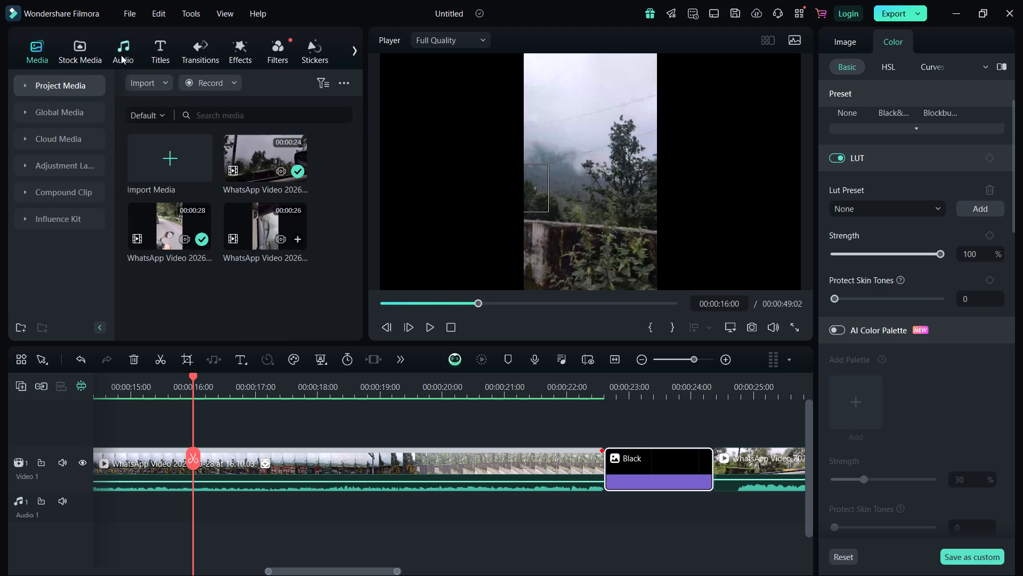
left_click(148, 53)
left_click(136, 50)
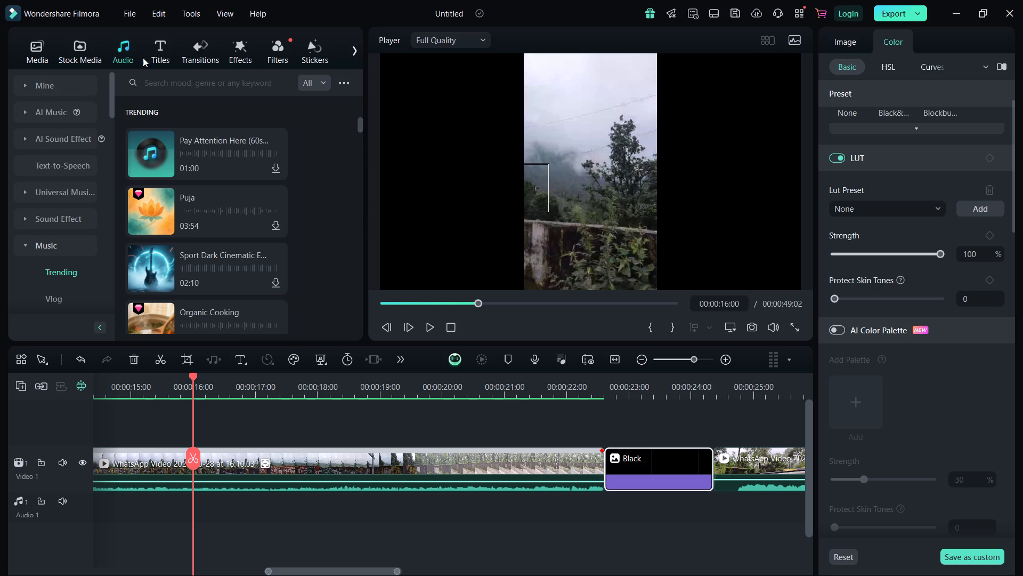
left_click(152, 57)
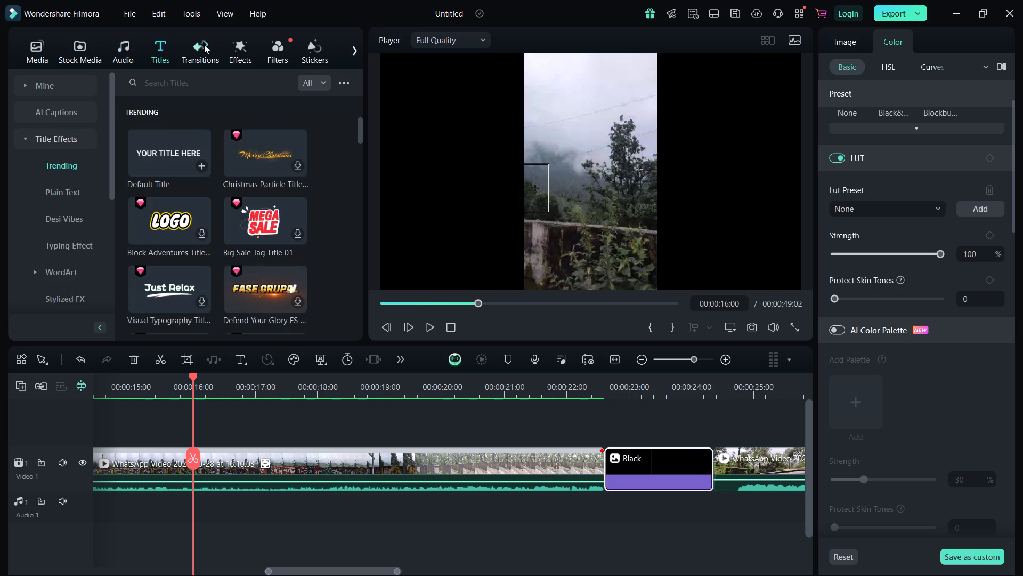
Preview the Dissolve transition and add it at the cut between the Black clip and the second WhatsApp clip.
left_click(204, 44)
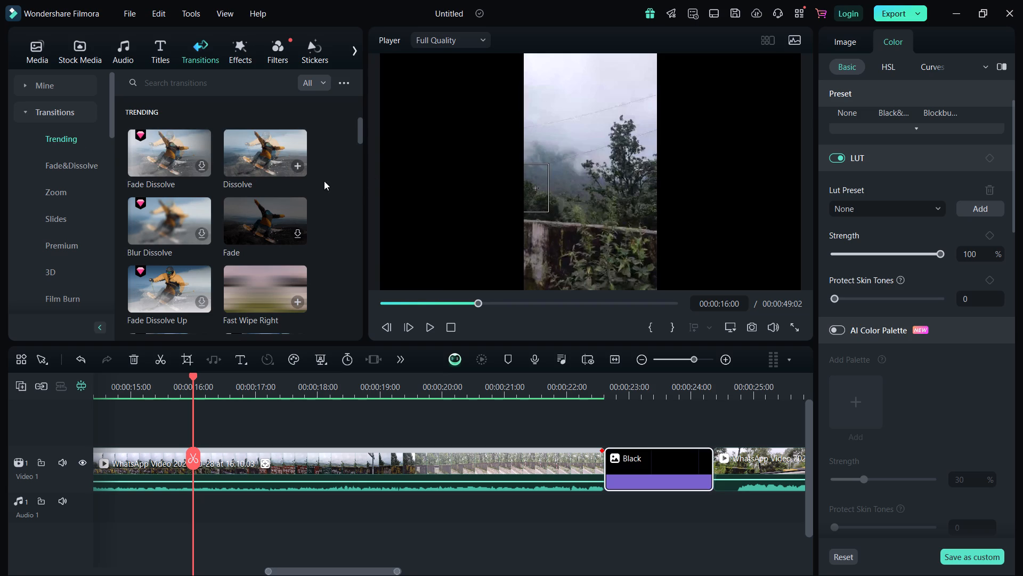
left_click(270, 167)
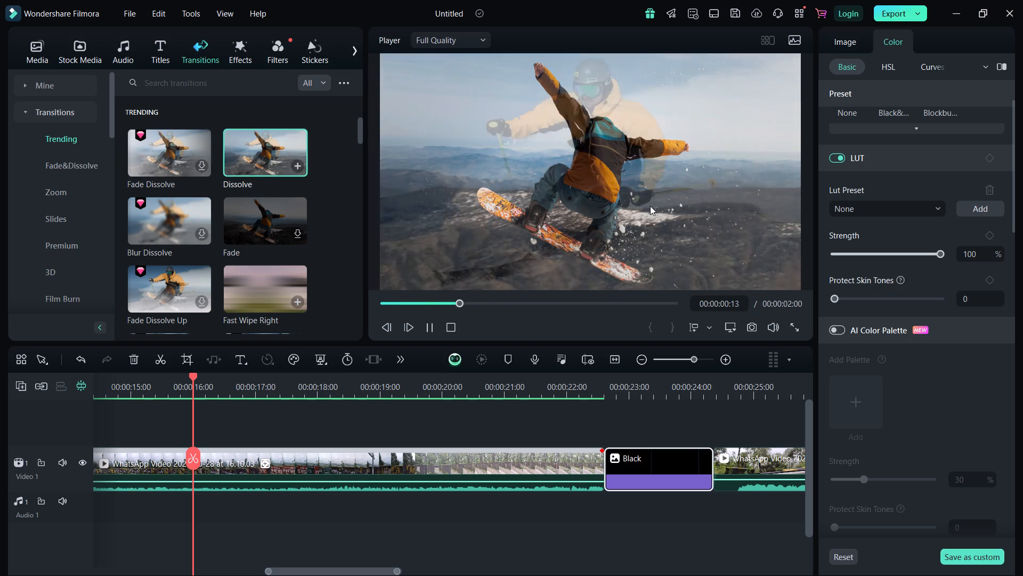
left_click_drag(270, 155, 331, 274)
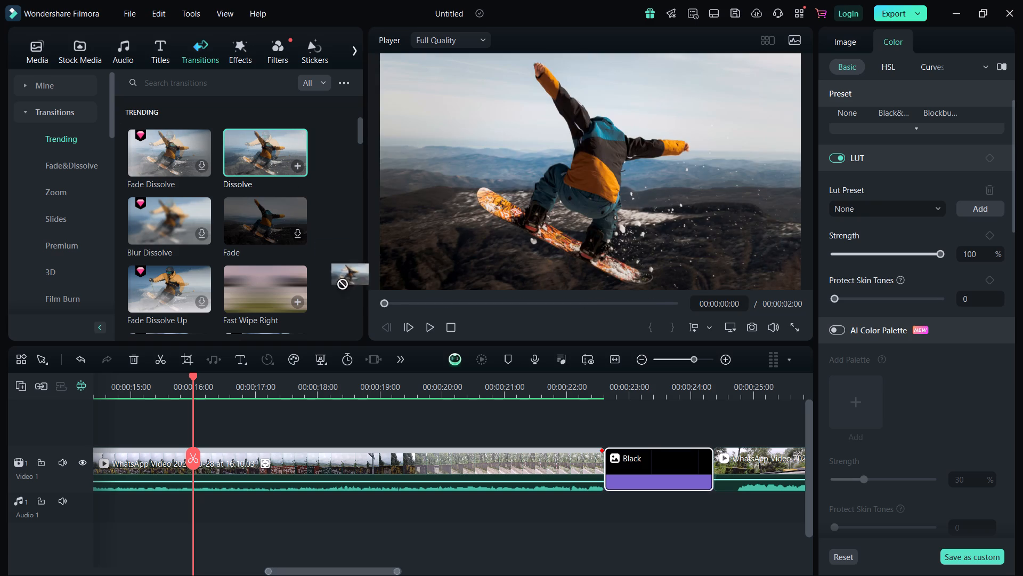
left_click_drag(331, 274, 705, 468)
Reposition the Dissolve transition onto the Black clip in Prefix mode, spanning 00:00:01:19, after trying it at the end of the first WhatsApp clip.
left_click_drag(684, 472, 679, 518)
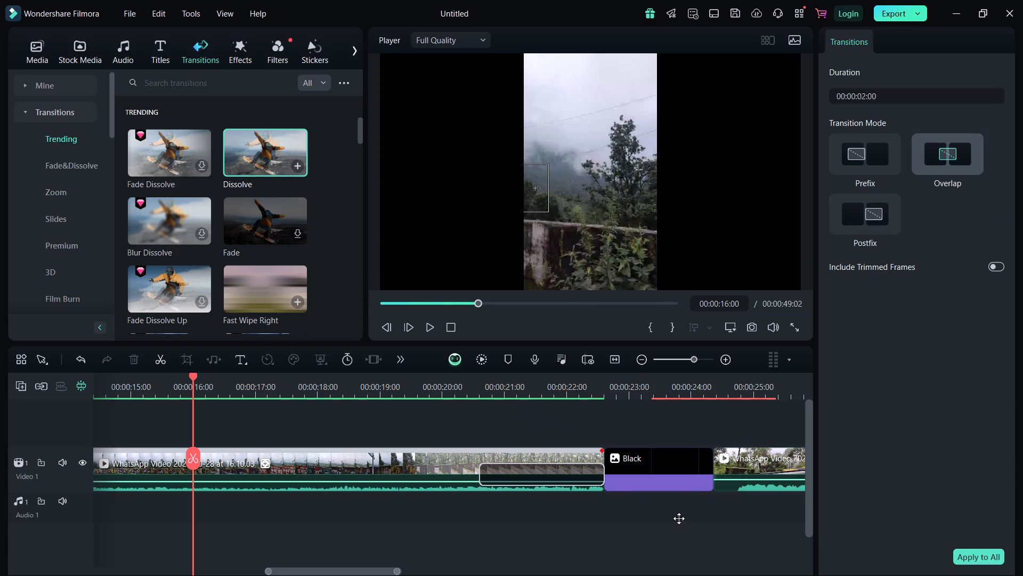
left_click_drag(679, 518, 607, 526)
left_click_drag(574, 471, 611, 426)
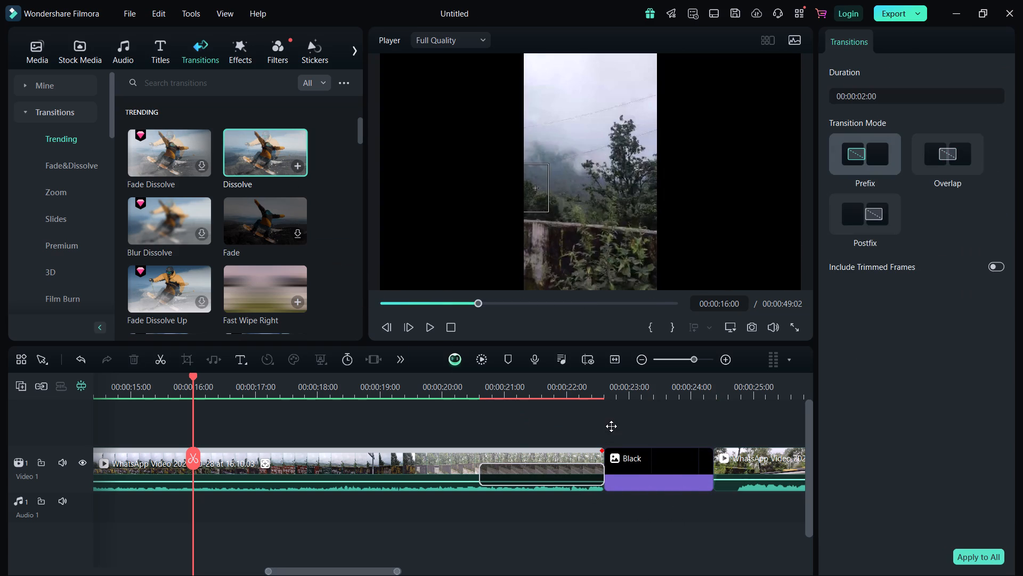
left_click_drag(611, 426, 673, 479)
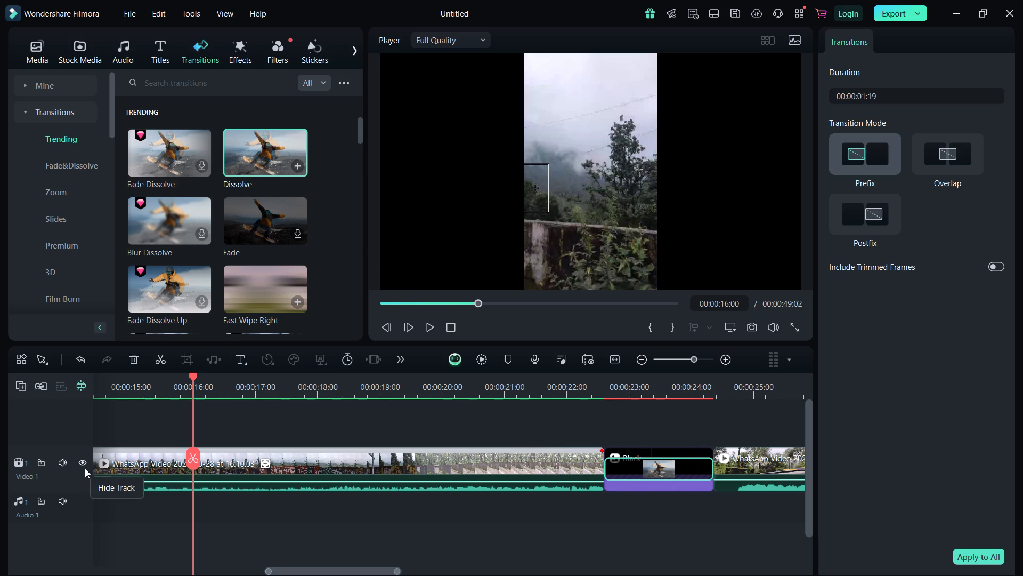
left_click(54, 533)
left_click(225, 528)
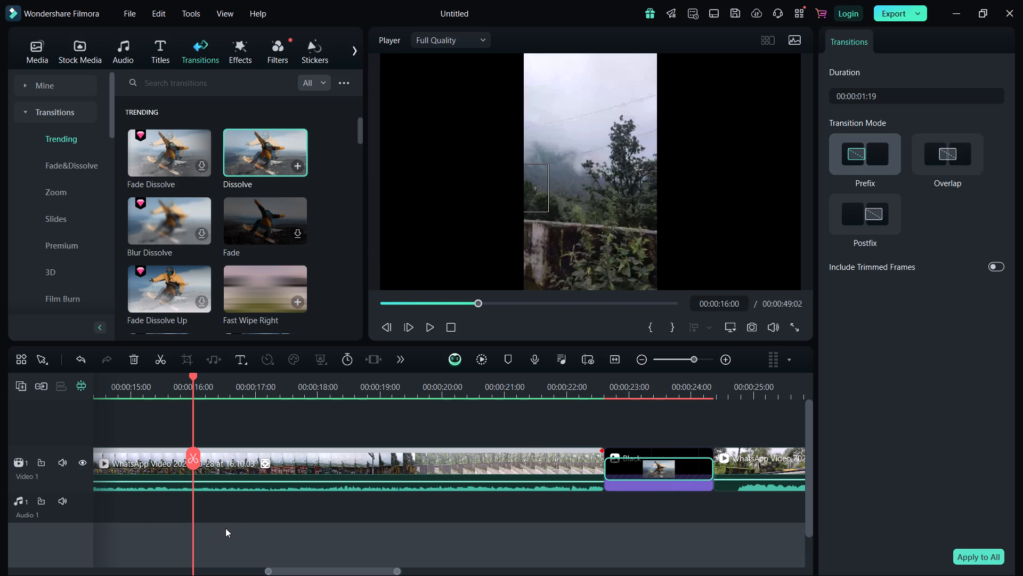
left_click_drag(653, 475, 662, 564)
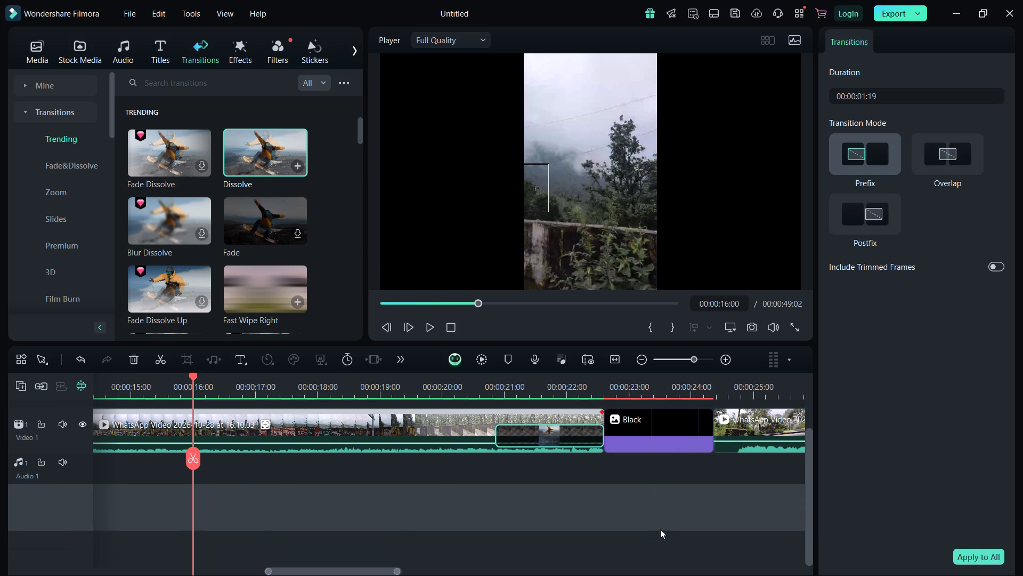
left_click_drag(579, 435, 694, 508)
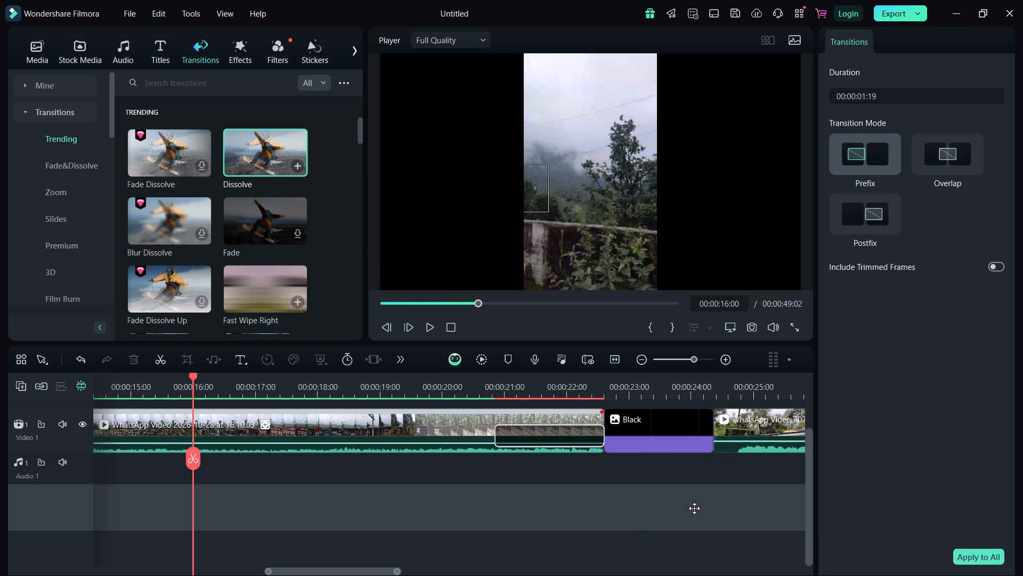
left_click_drag(694, 508, 661, 447)
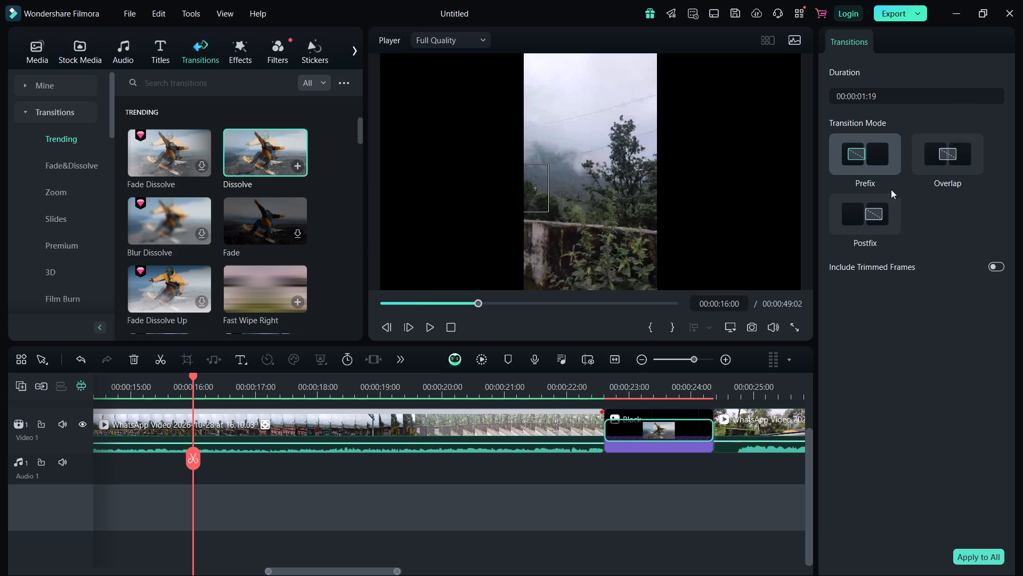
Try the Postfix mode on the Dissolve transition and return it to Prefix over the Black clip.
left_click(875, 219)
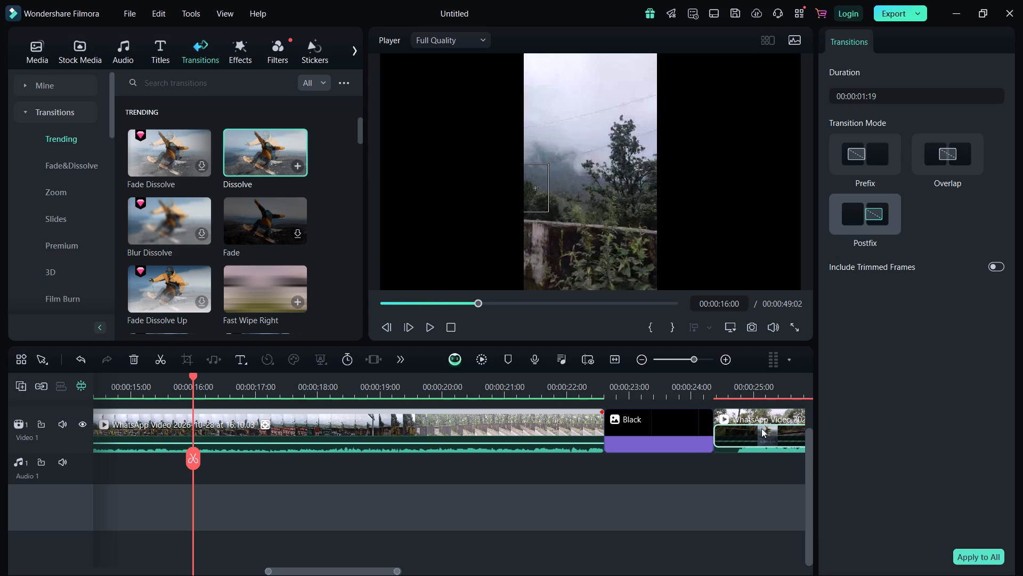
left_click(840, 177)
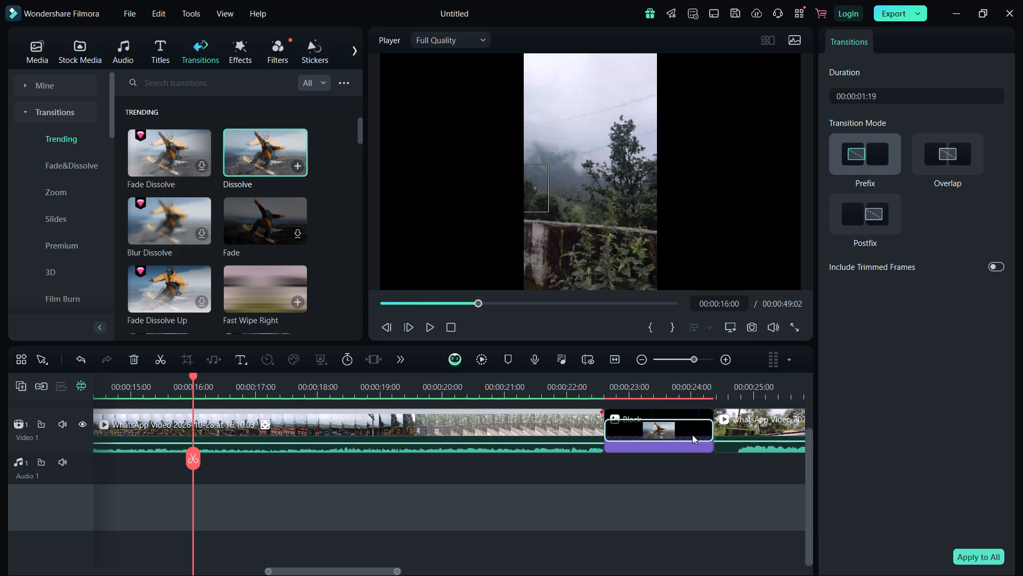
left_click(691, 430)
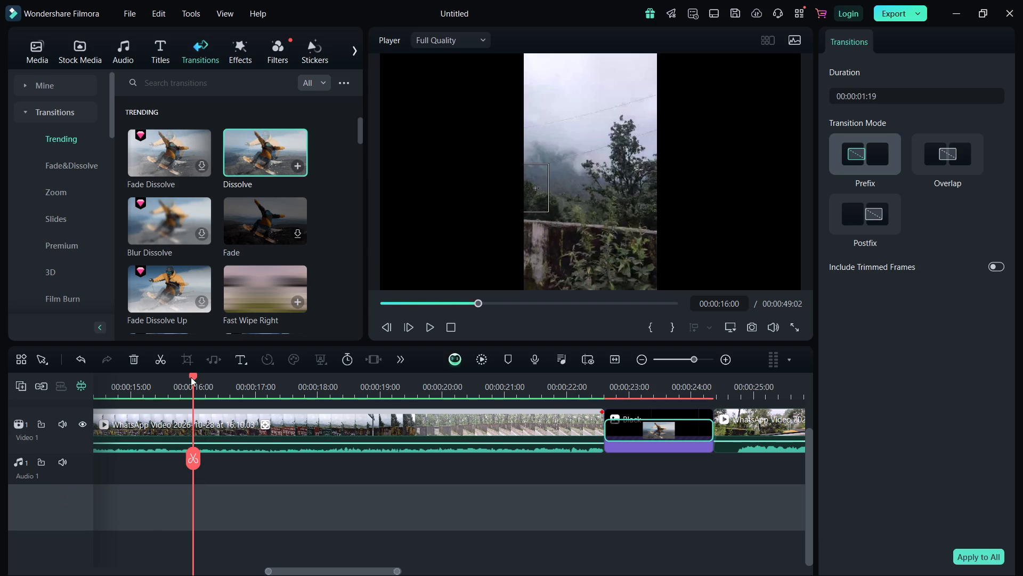
Scrub the playhead to 00:00:21:06, ahead of the Black clip, and select the Dissolve transition on that clip.
left_click_drag(191, 377, 0, 425)
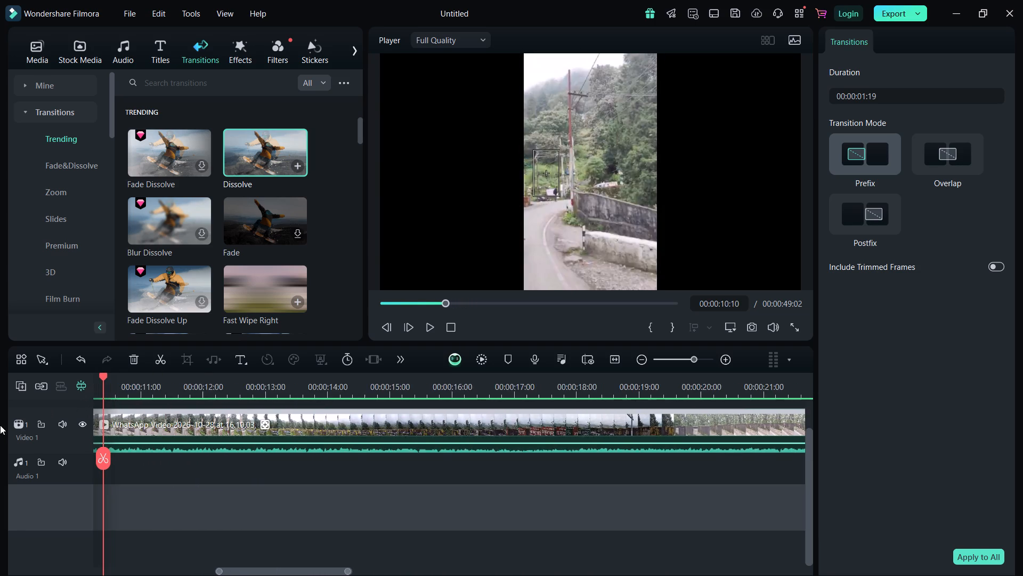
left_click_drag(0, 425, 813, 411)
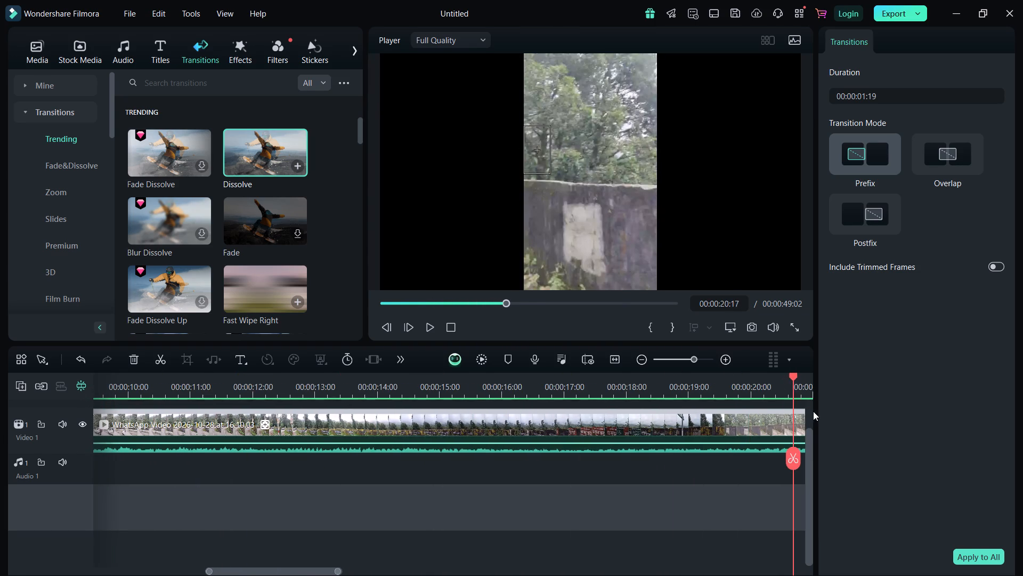
left_click_drag(813, 411, 468, 419)
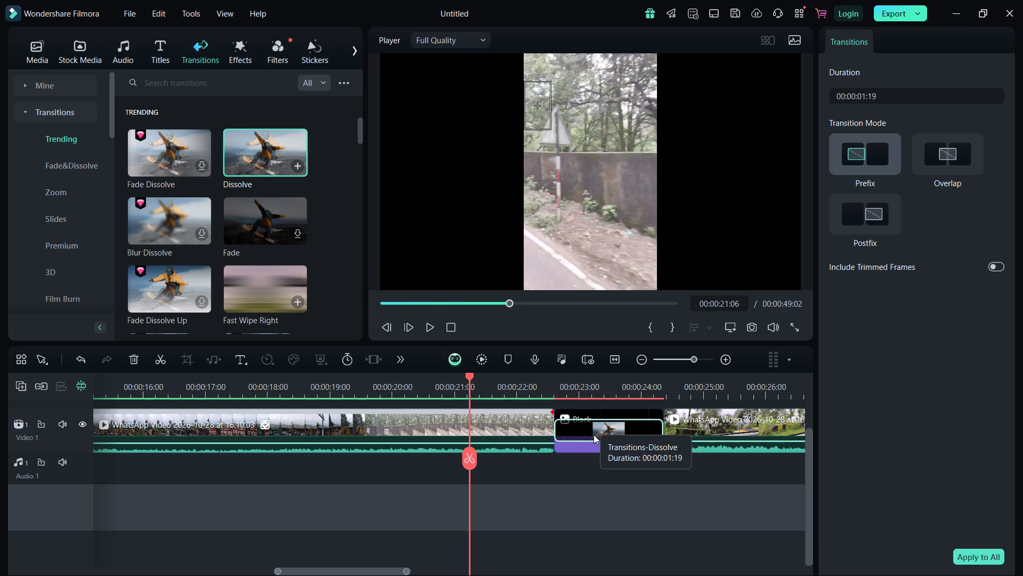
left_click(607, 465)
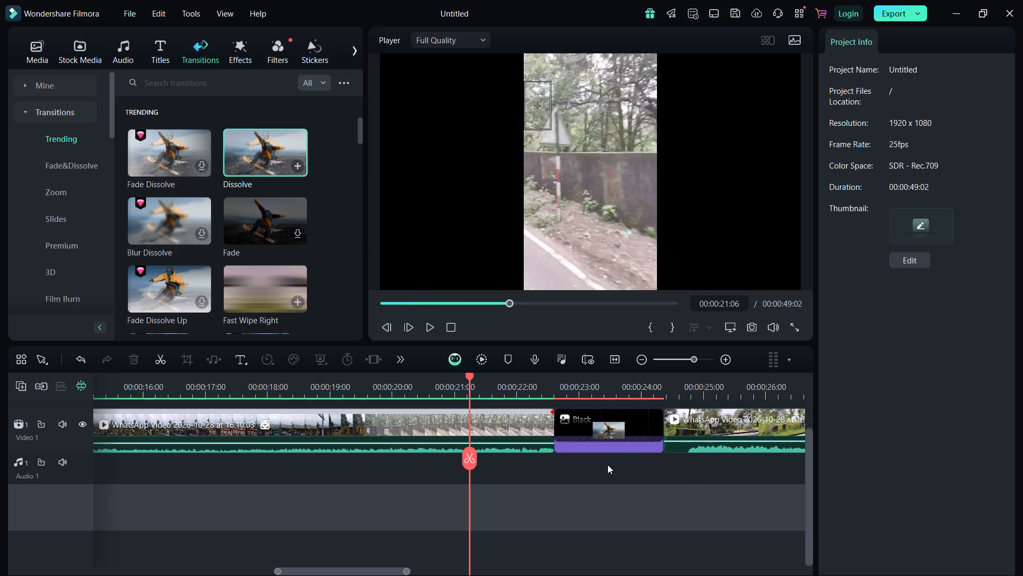
left_click(622, 436)
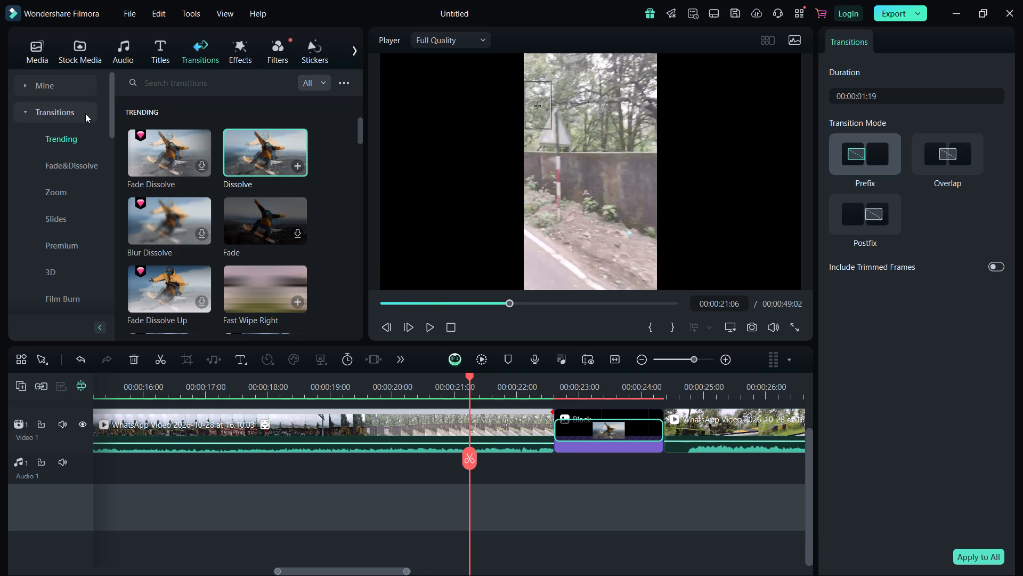
Browse the transition, effect, filter and sticker libraries, and preview the B&W Style filter from Annual Highlights on the video.
left_click(29, 108)
left_click(58, 115)
left_click(65, 158)
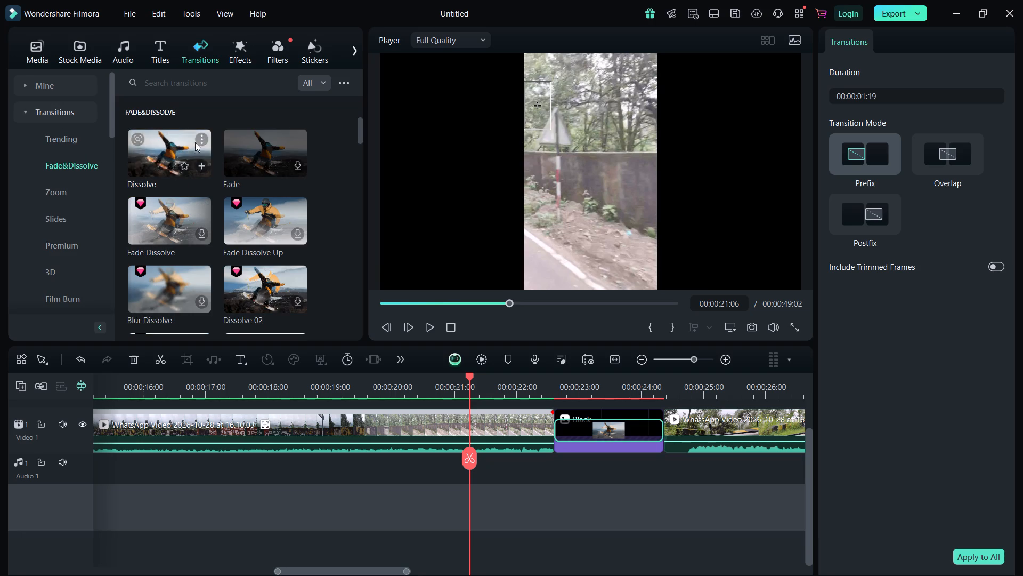
left_click(241, 57)
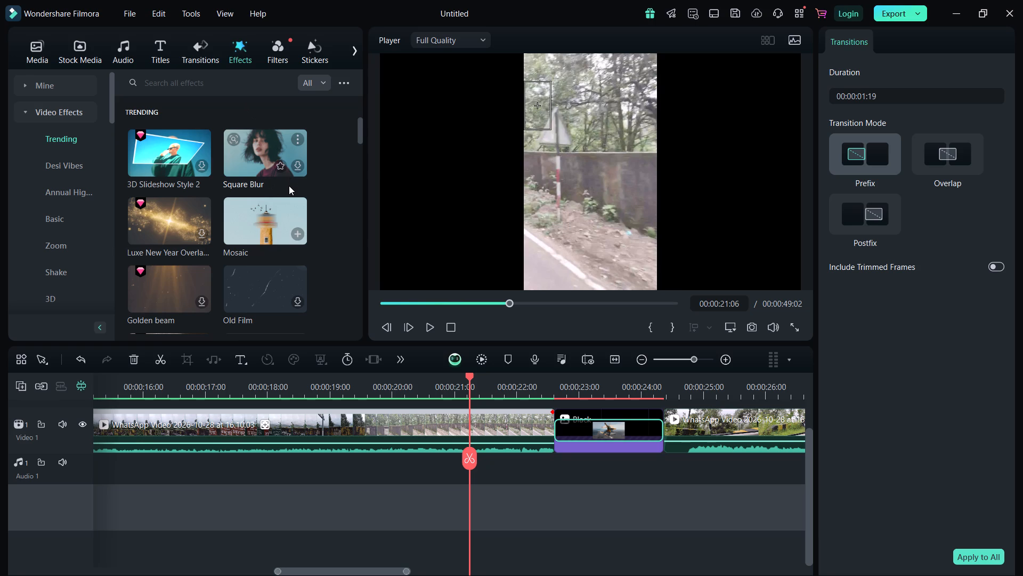
left_click(272, 37)
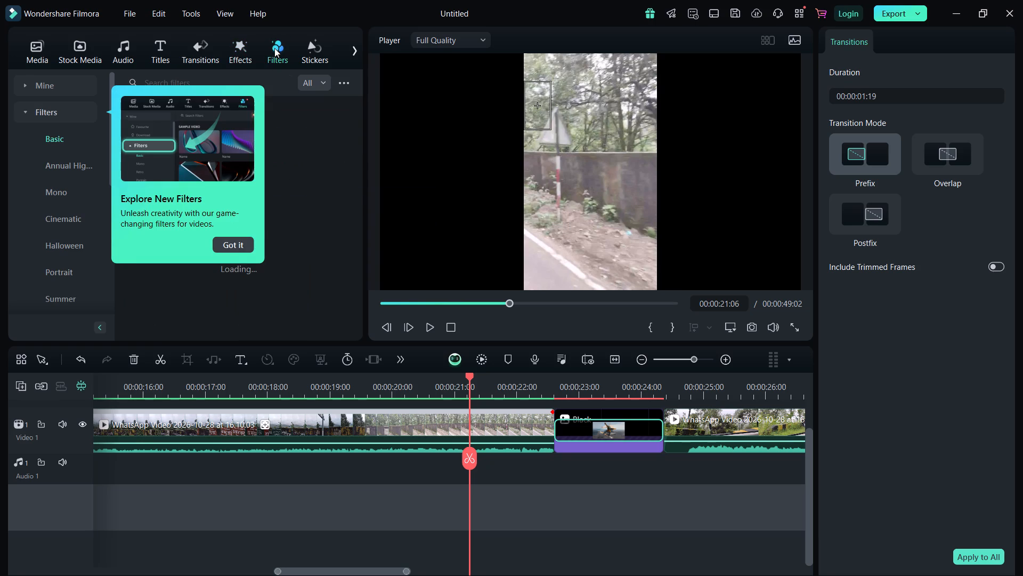
left_click(238, 246)
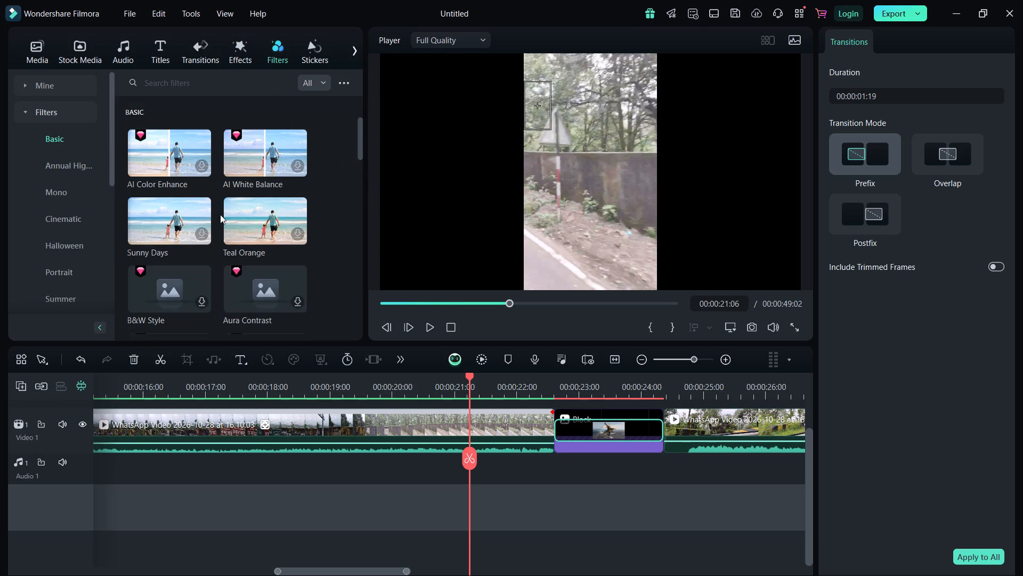
left_click(84, 172)
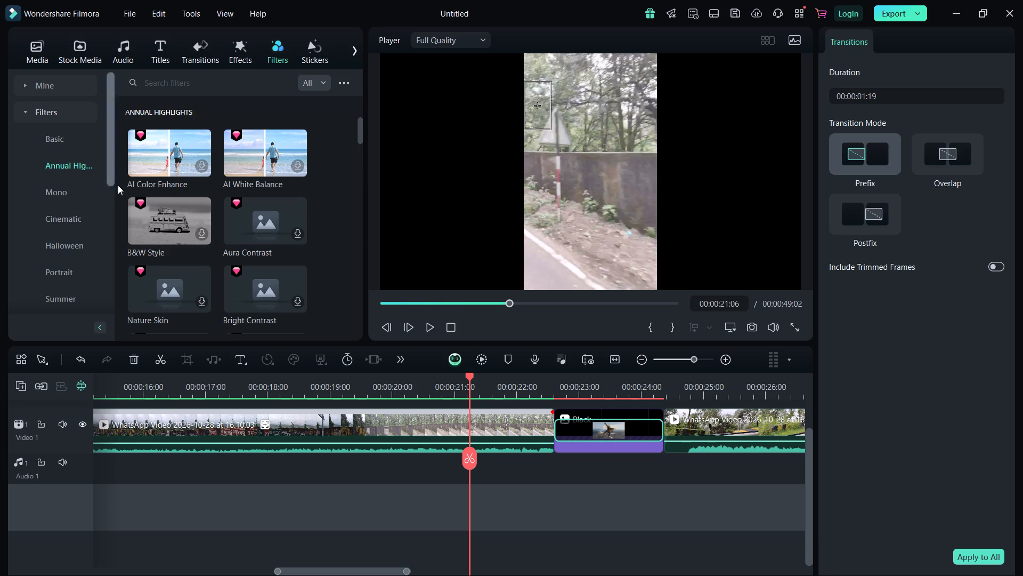
left_click(159, 211)
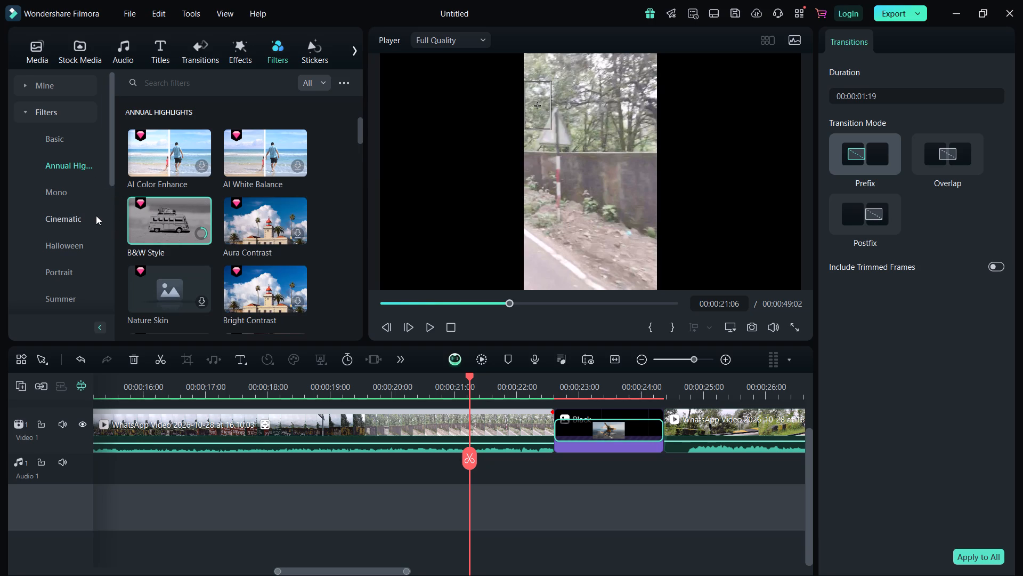
scroll(89, 215, "down", 4)
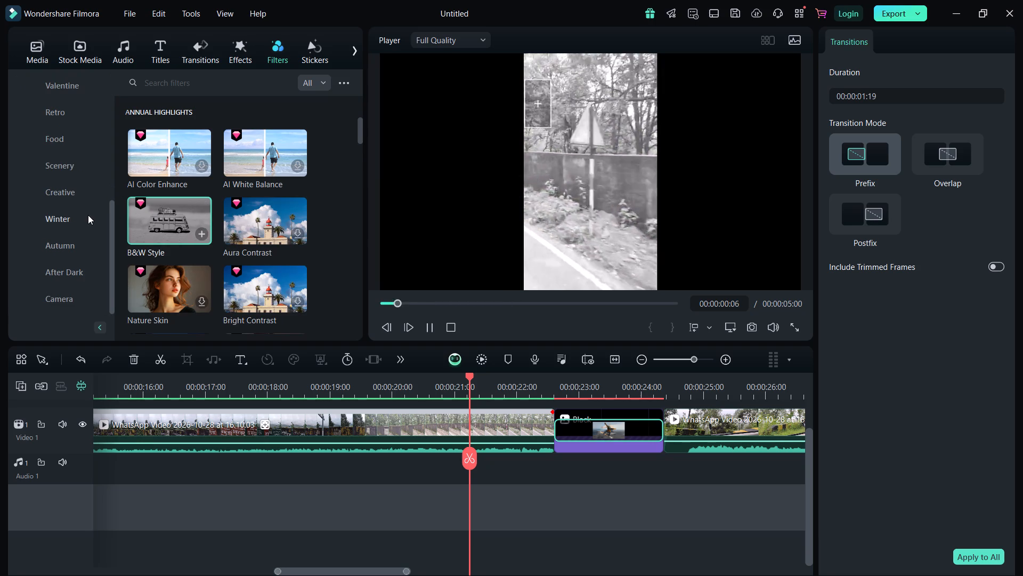
left_click(63, 243)
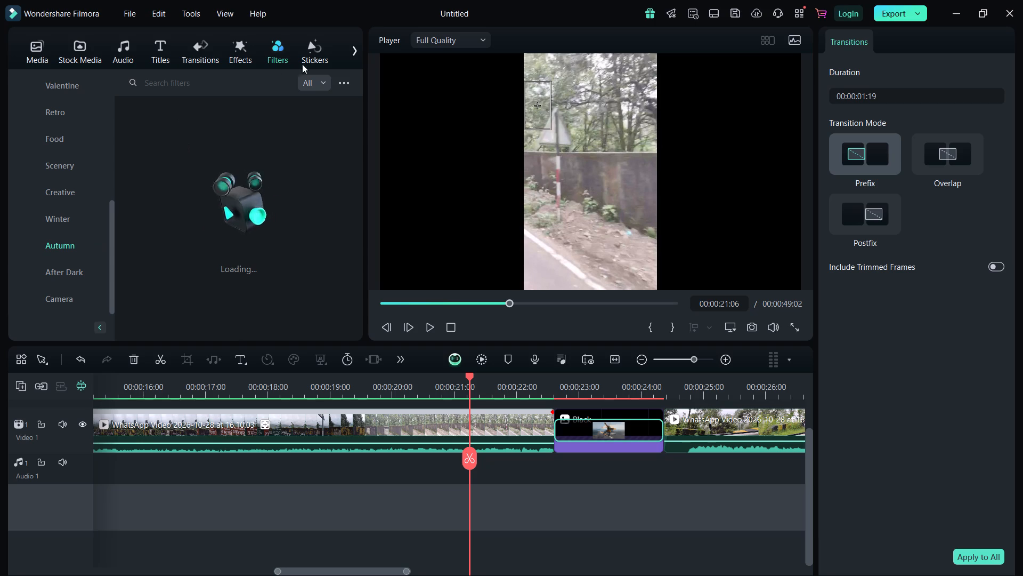
left_click(316, 60)
left_click_drag(268, 53, 158, 73)
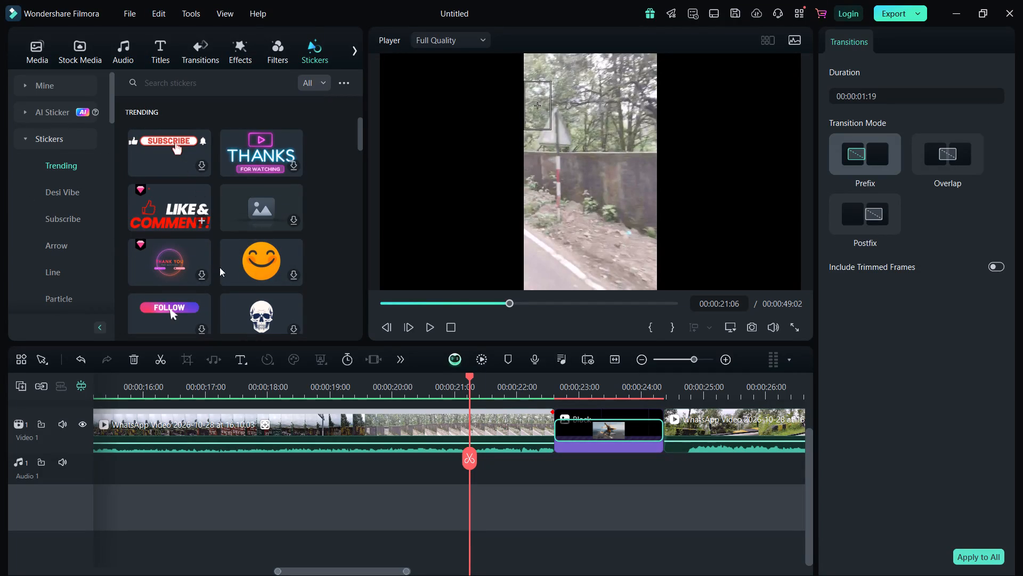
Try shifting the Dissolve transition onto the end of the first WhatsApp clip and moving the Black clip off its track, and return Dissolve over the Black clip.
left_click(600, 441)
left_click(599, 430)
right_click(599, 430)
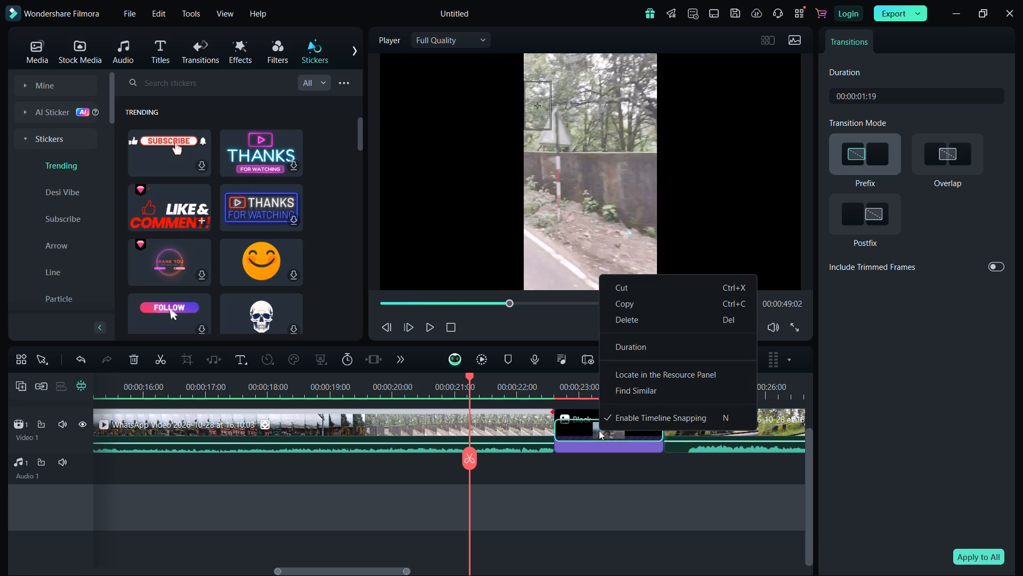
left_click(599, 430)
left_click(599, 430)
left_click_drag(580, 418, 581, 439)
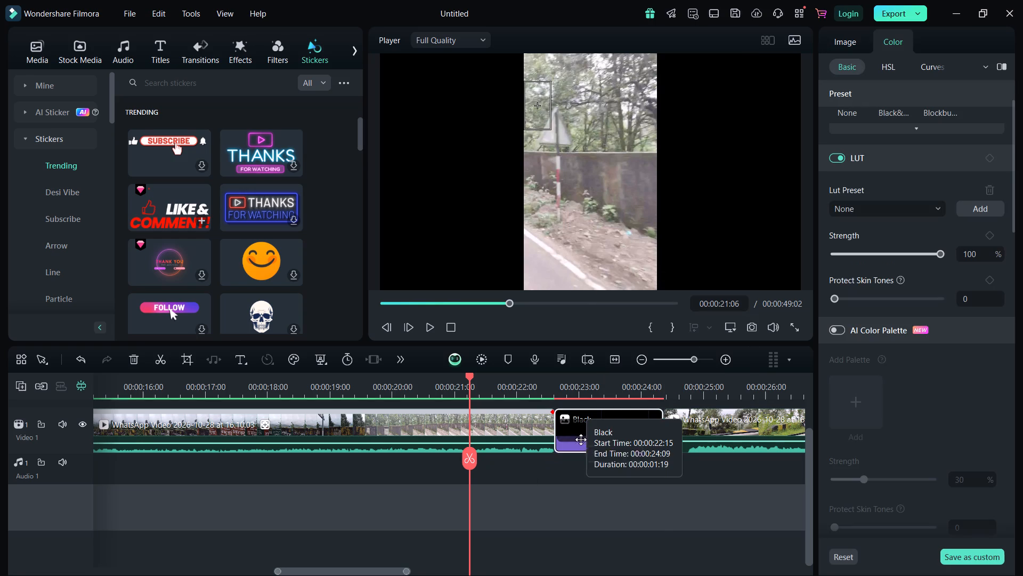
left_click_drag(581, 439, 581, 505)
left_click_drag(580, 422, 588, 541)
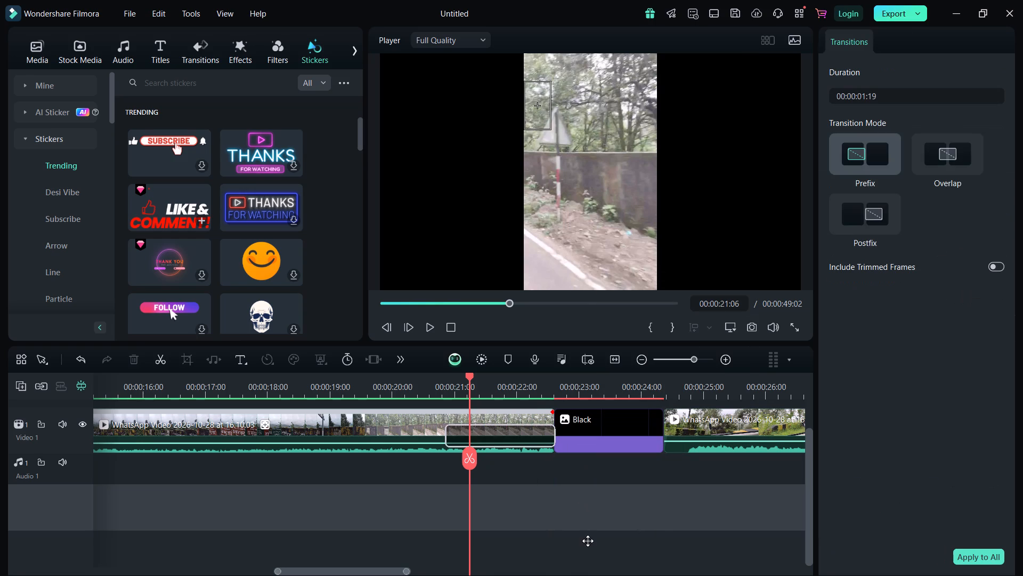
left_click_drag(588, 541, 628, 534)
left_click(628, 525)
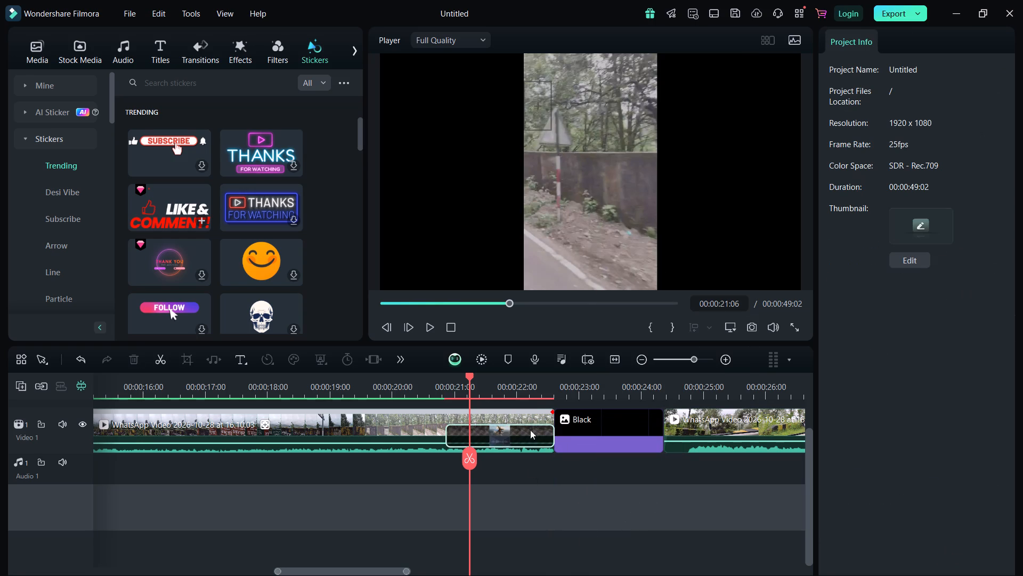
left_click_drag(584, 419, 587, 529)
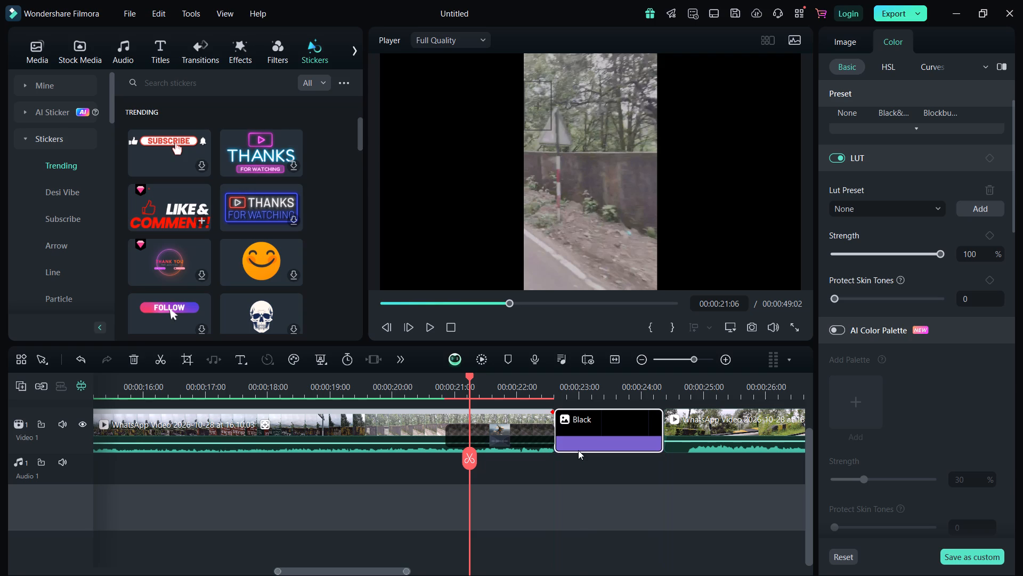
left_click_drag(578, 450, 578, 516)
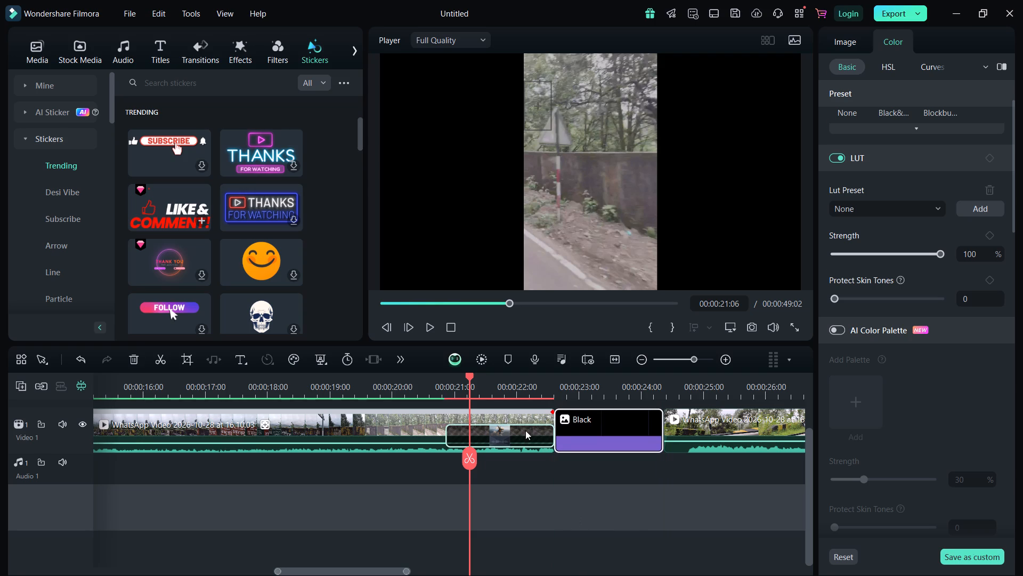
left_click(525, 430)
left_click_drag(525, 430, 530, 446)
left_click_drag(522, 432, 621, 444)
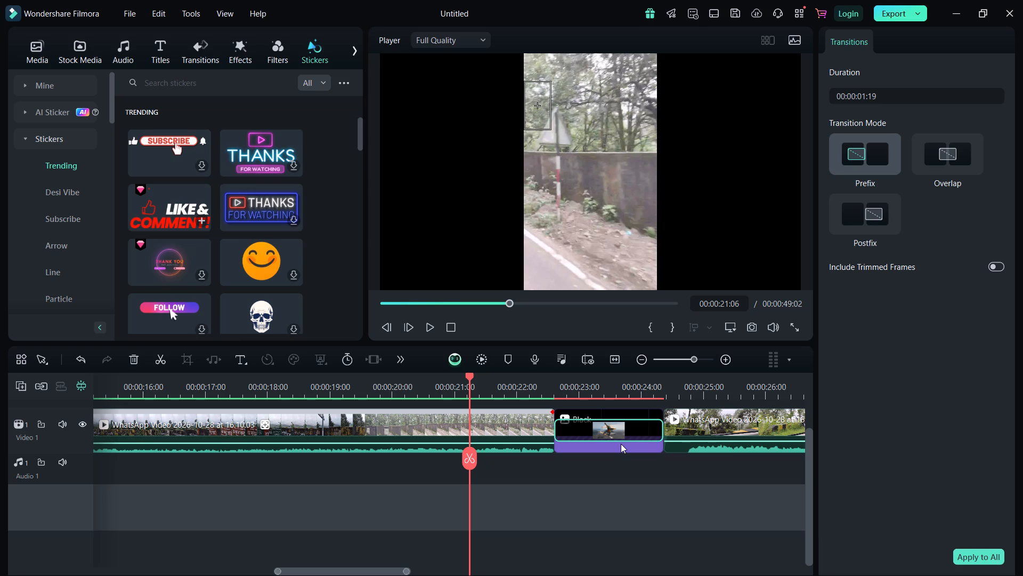
Download the orange smiling-face sticker from the Trending stickers.
left_click(258, 277)
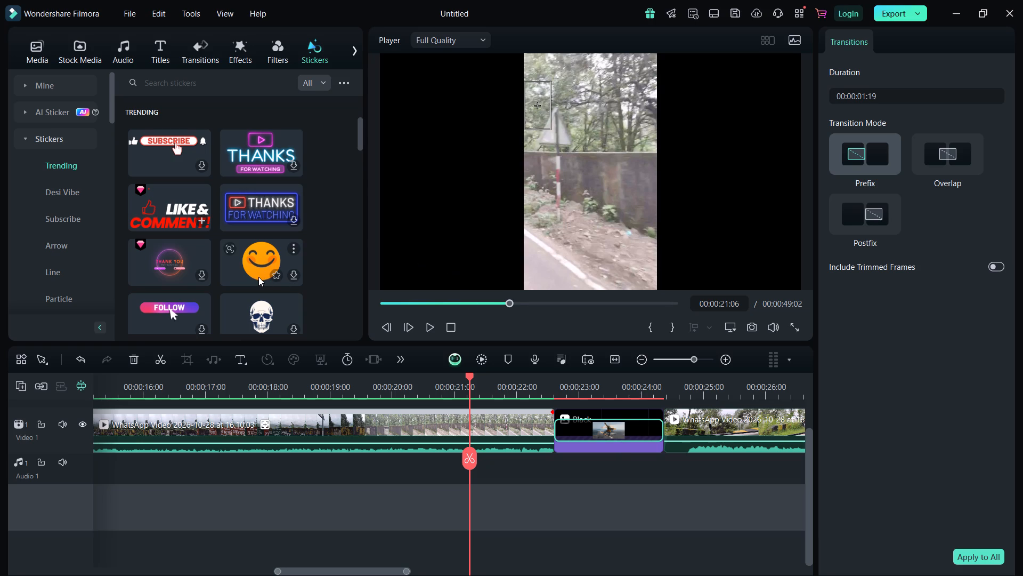
left_click(257, 274)
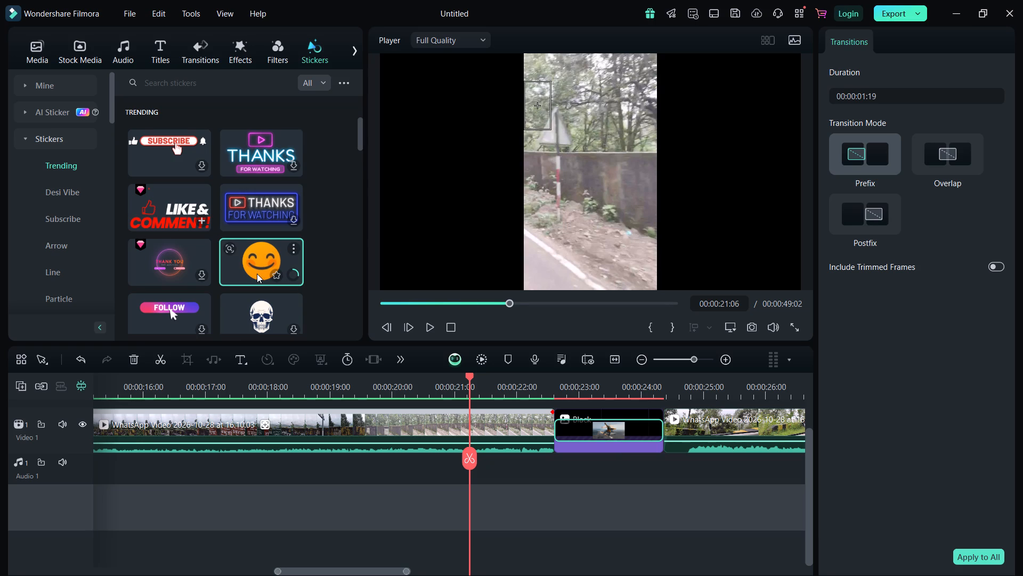
scroll(241, 302, "down", 3)
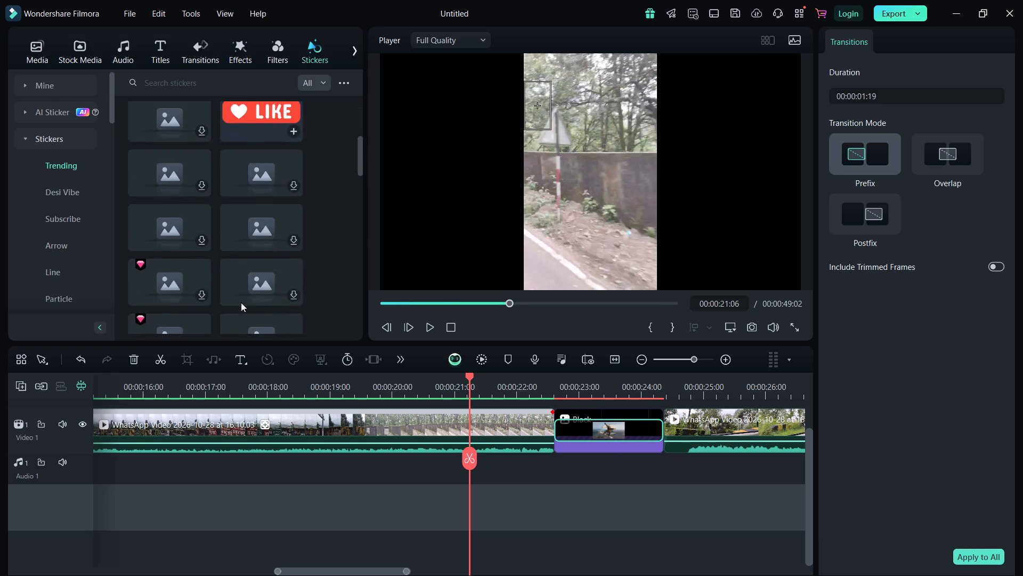
scroll(241, 302, "up", 5)
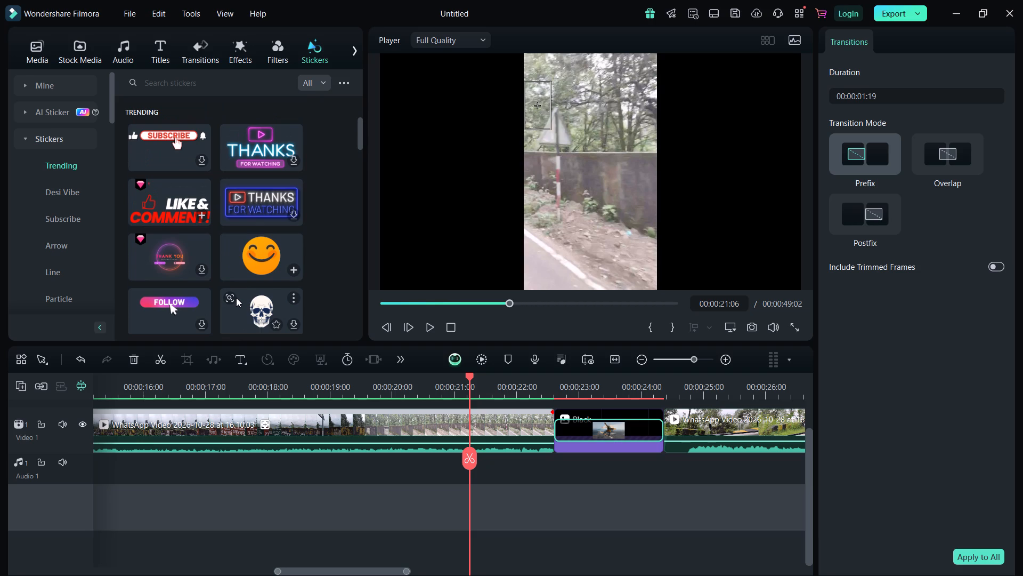
left_click(332, 204)
Check the favourite stickers and look through the Trending music tracks for background audio.
left_click(45, 92)
left_click(34, 87)
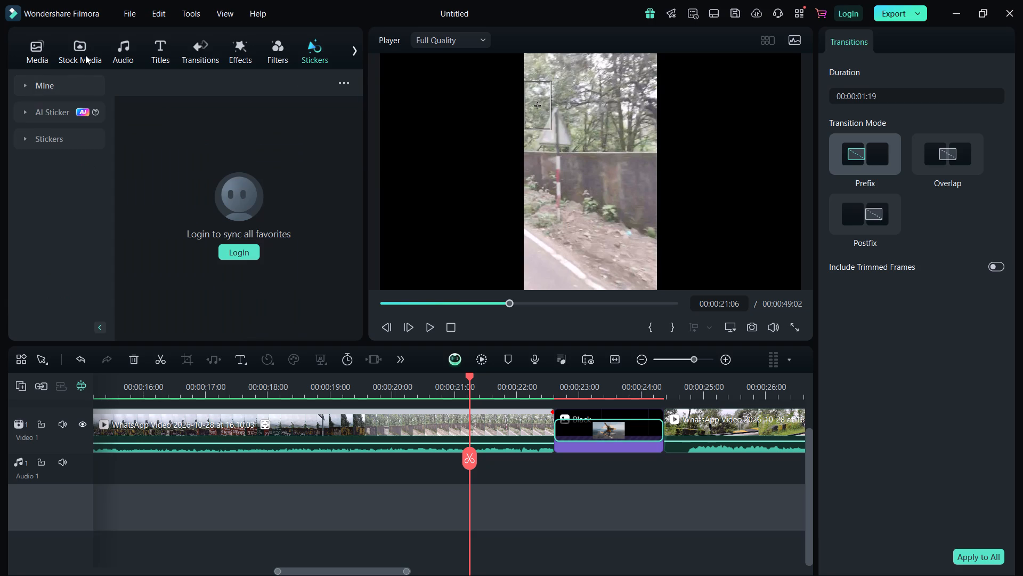
left_click(85, 55)
left_click(113, 60)
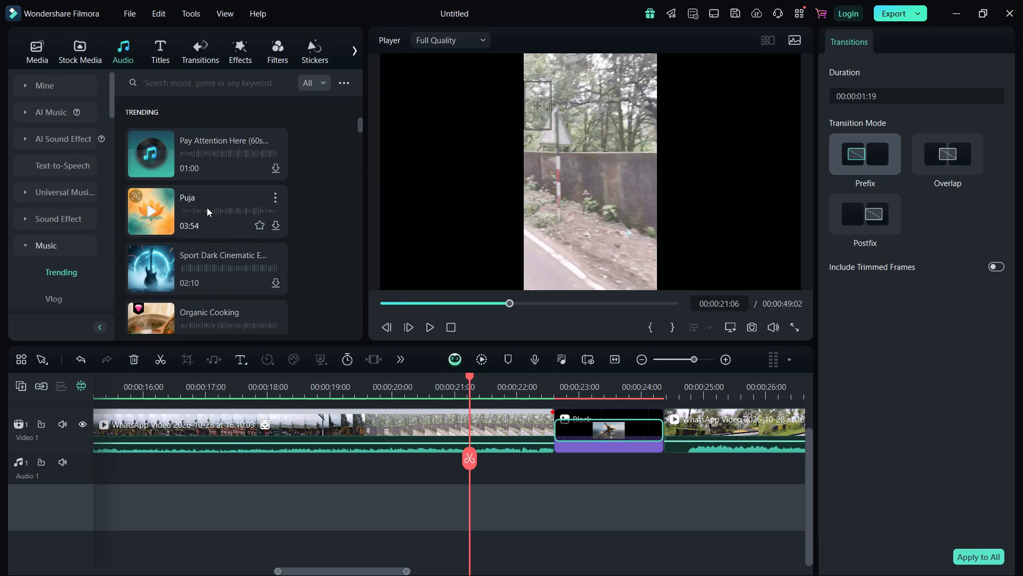
scroll(210, 209, "down", 5)
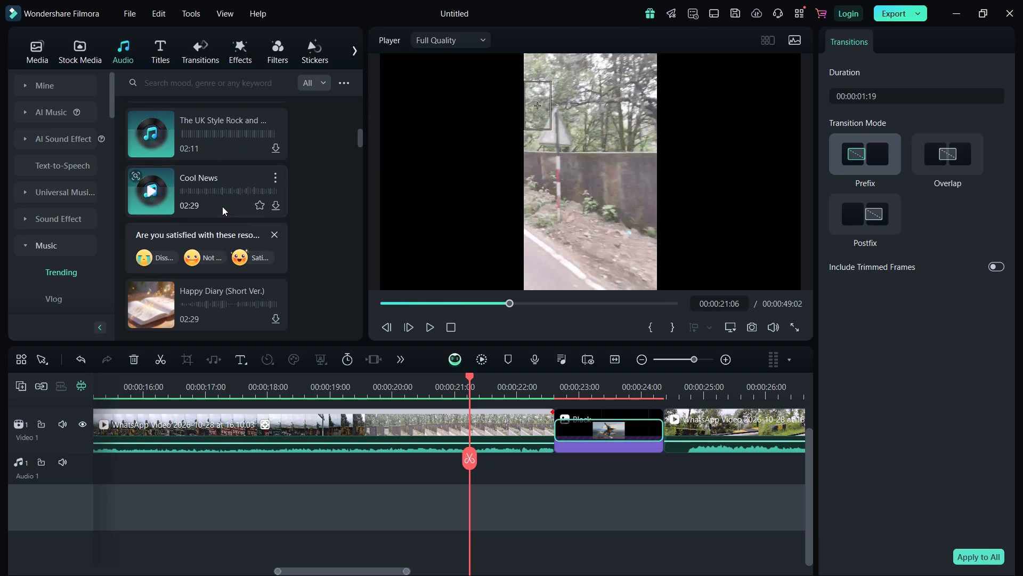
scroll(199, 224, "up", 1)
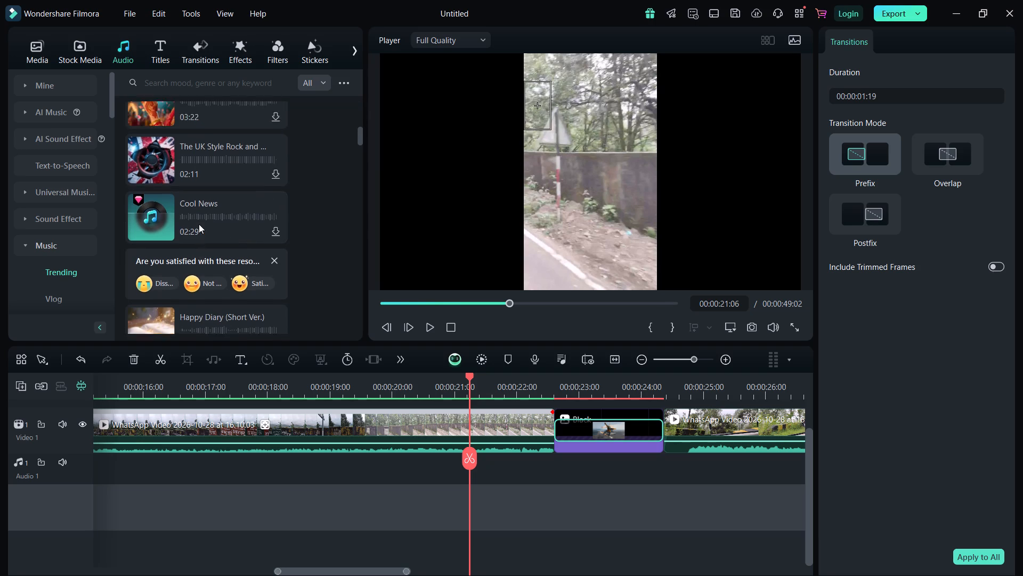
scroll(199, 224, "up", 10)
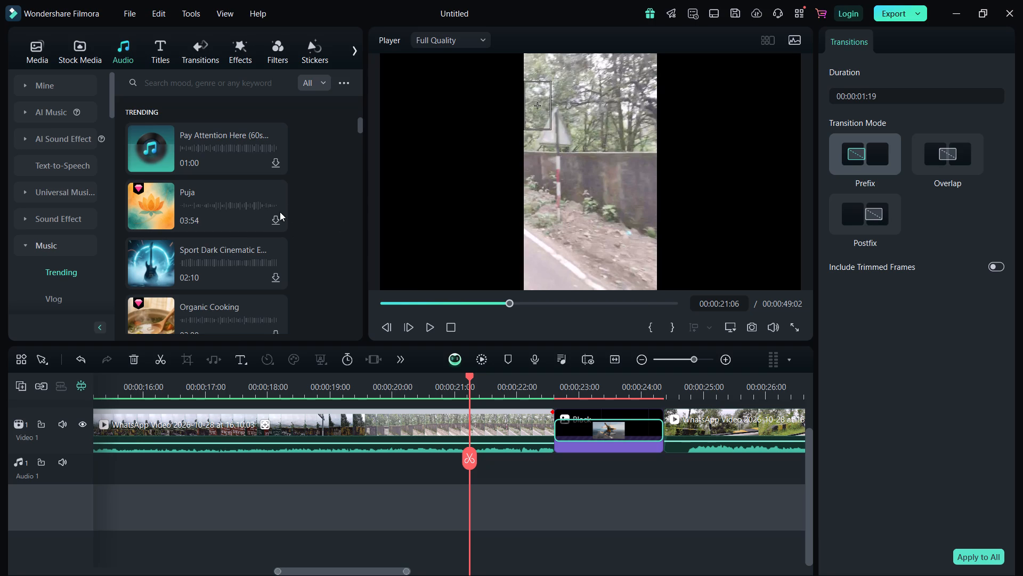
left_click(302, 212)
scroll(313, 212, "down", 1)
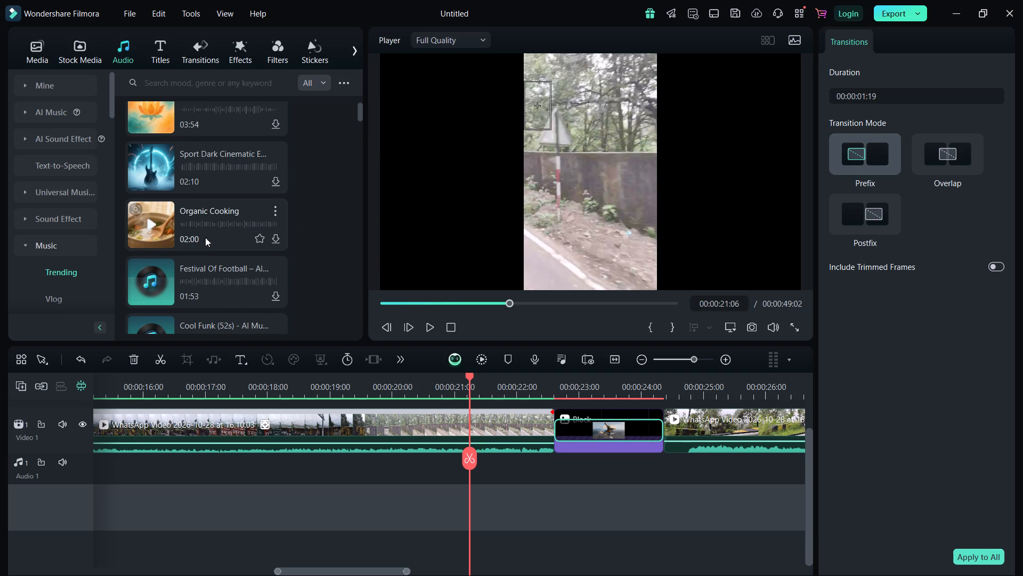
scroll(222, 262, "down", 1)
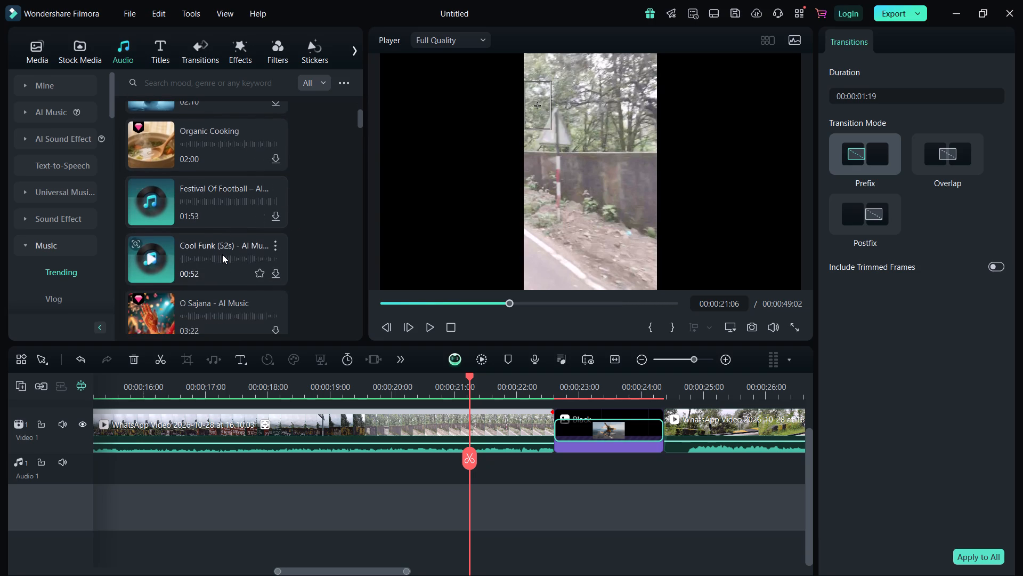
scroll(222, 249, "down", 2)
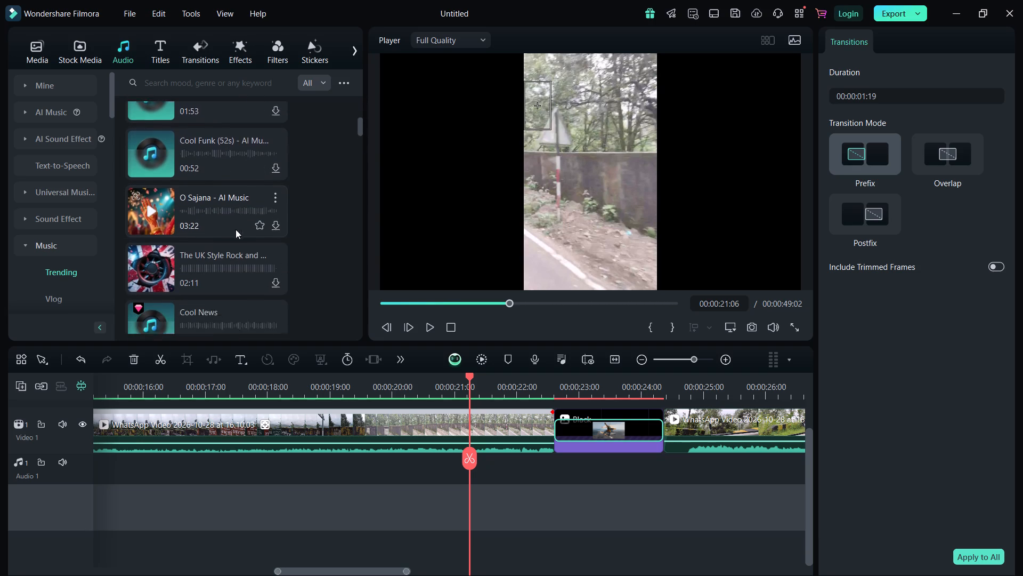
scroll(236, 229, "down", 2)
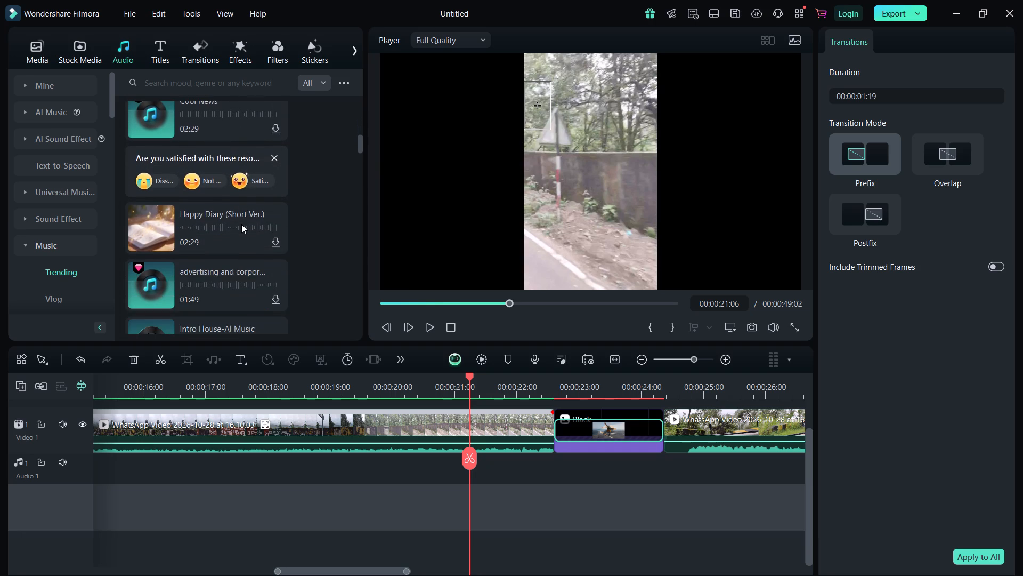
Download the music track Happy Diary (Short Ver.) from the Trending music.
left_click(270, 237)
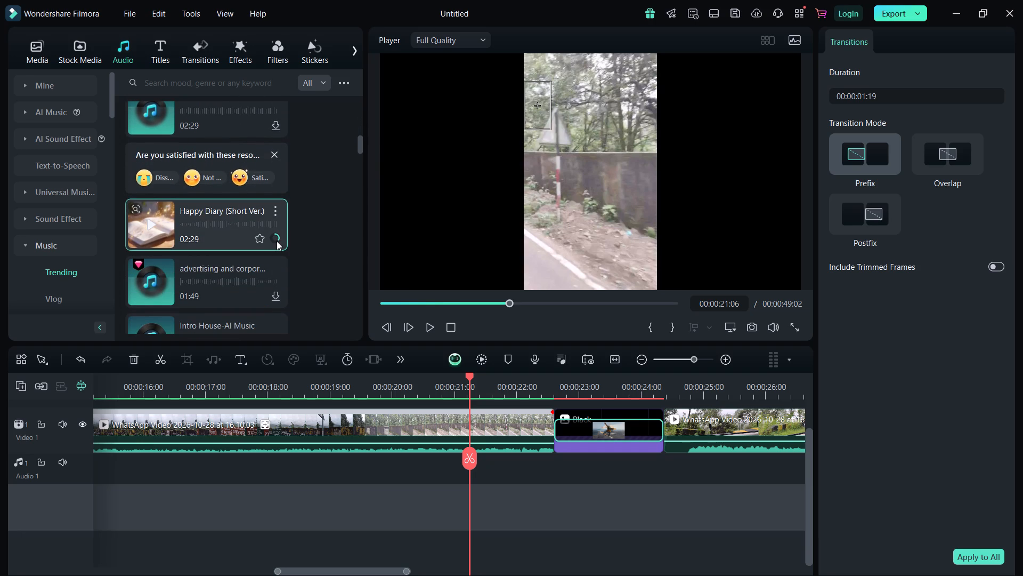
scroll(278, 237, "down", 1)
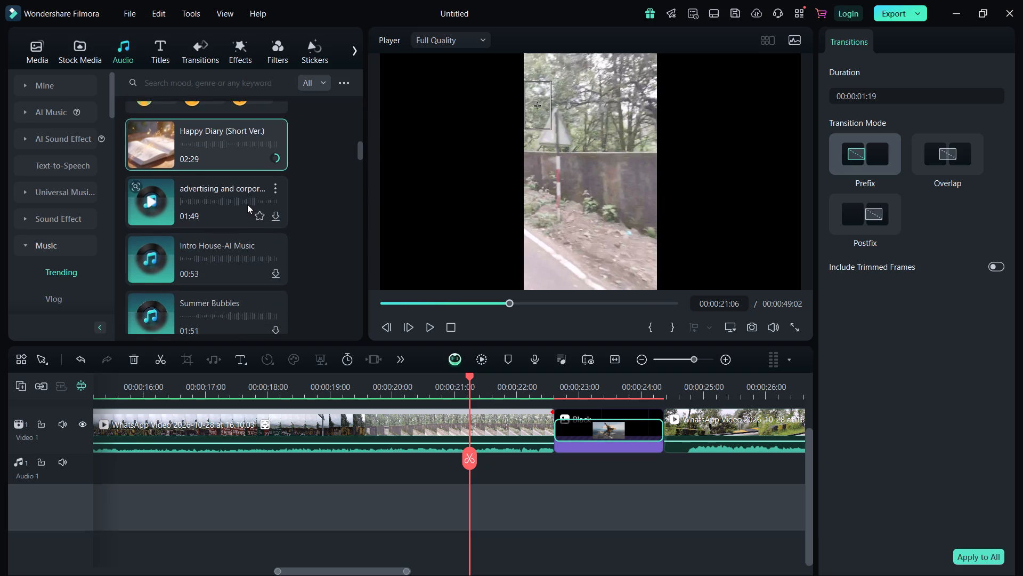
scroll(338, 200, "up", 1)
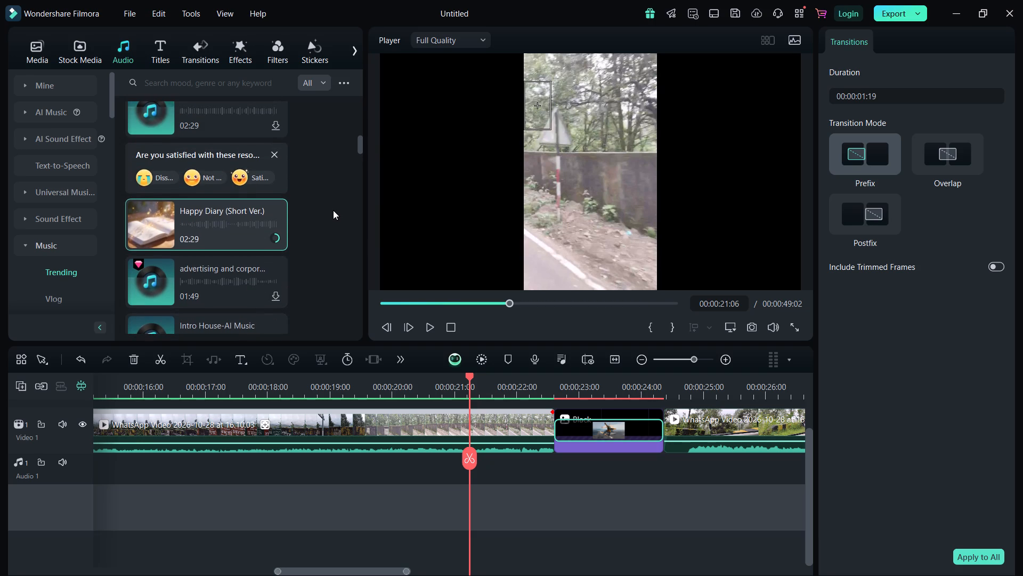
left_click(333, 210)
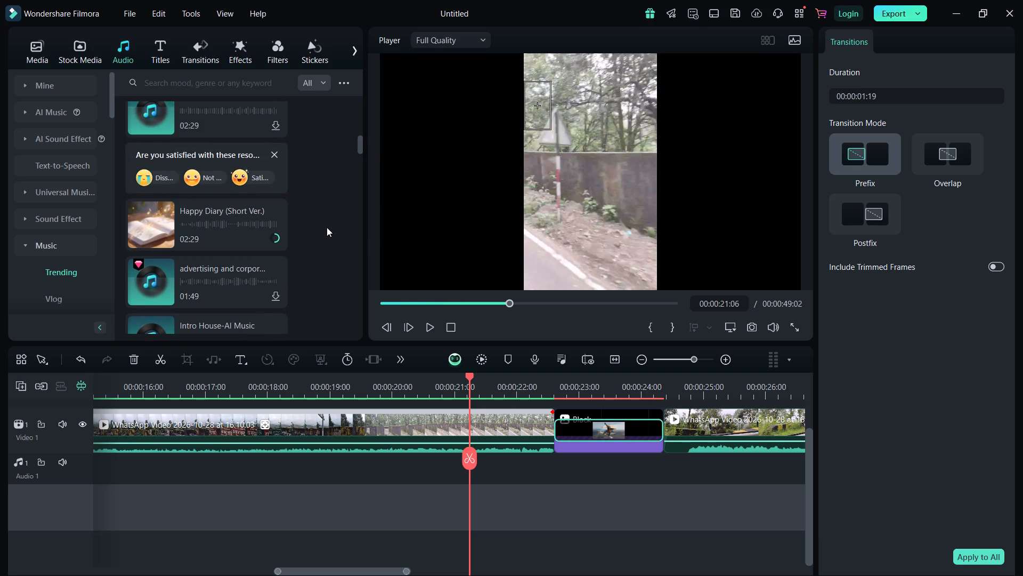
left_click(327, 227)
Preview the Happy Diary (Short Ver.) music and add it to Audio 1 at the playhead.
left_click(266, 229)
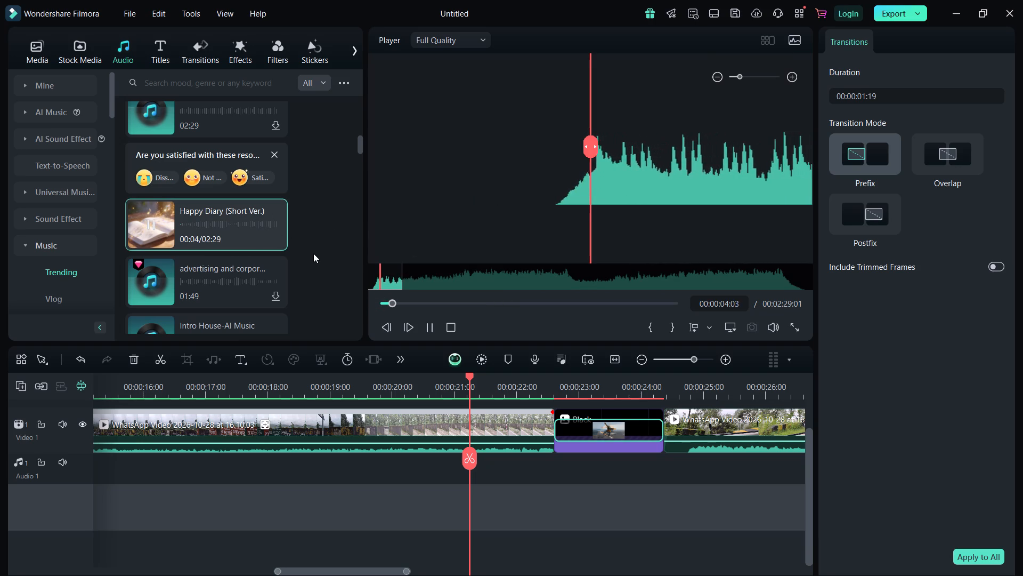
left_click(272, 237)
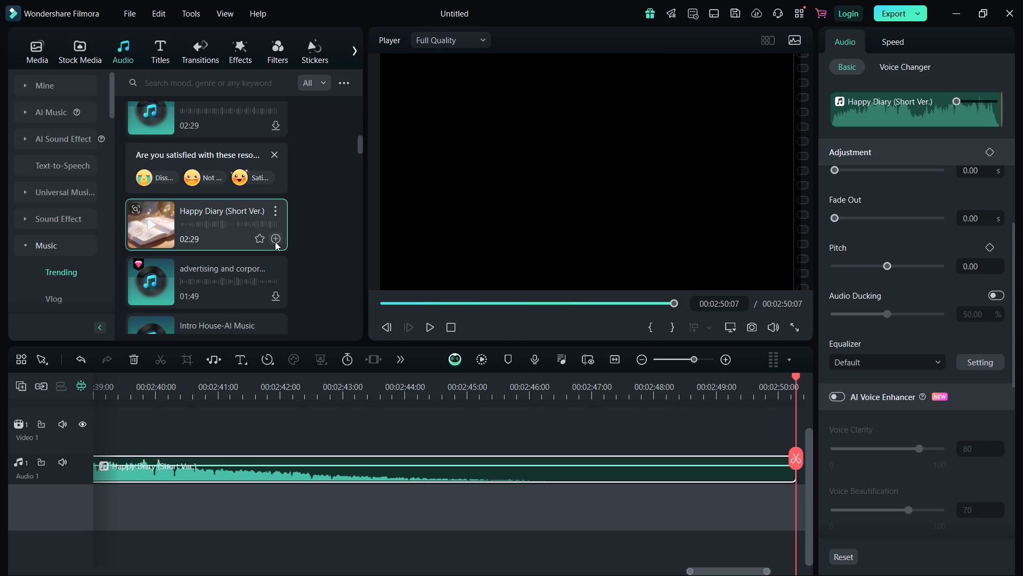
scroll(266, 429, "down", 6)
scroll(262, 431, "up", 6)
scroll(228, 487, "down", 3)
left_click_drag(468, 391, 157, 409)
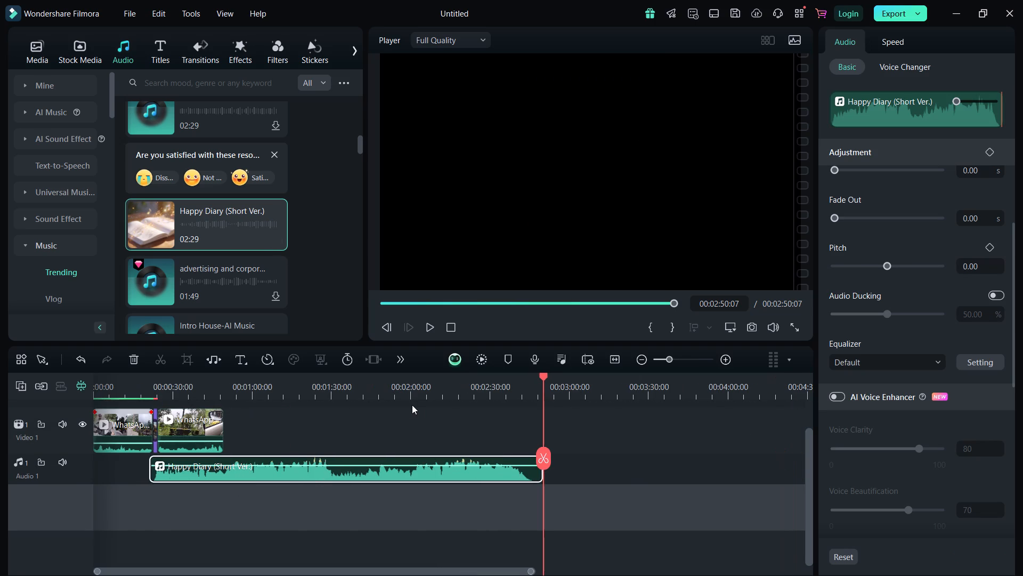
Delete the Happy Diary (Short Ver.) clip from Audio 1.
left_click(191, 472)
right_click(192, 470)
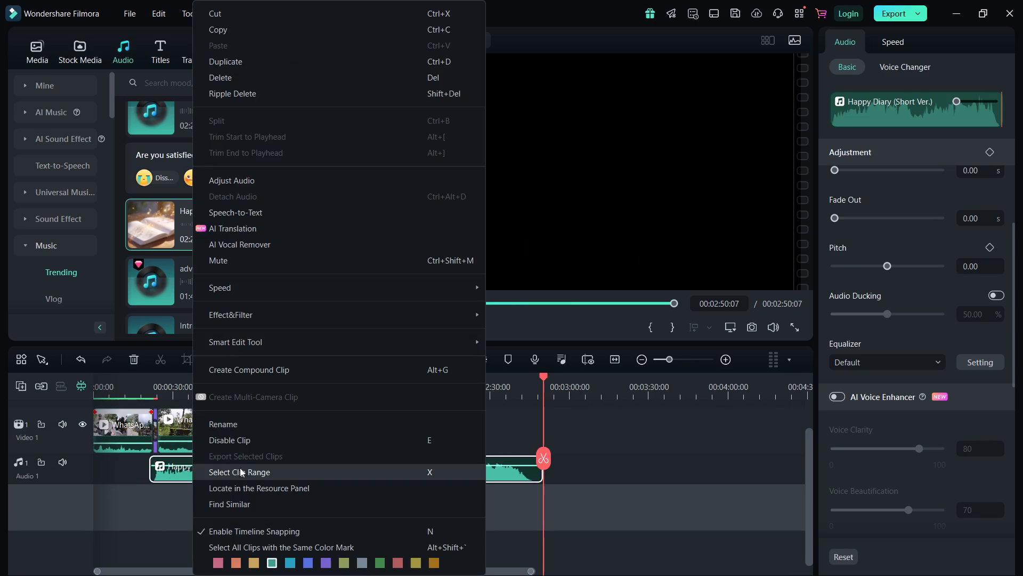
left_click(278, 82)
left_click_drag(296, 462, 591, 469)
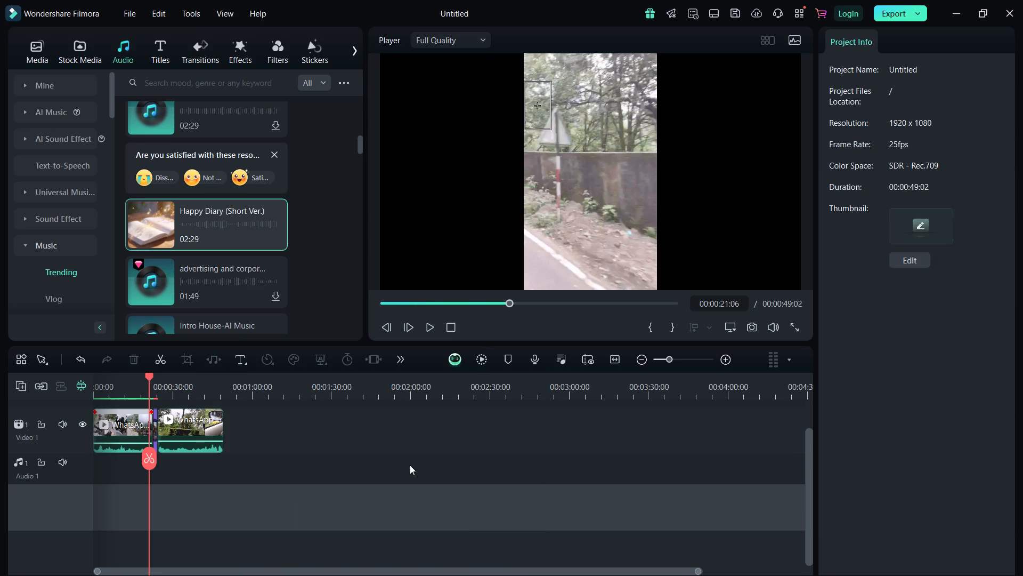
Return the playhead to the start and look through the Trending music, Trending titles and Fade&Dissolve transitions.
left_click_drag(509, 305, 277, 318)
left_click(325, 286)
scroll(325, 286, "up", 3)
scroll(264, 274, "up", 6)
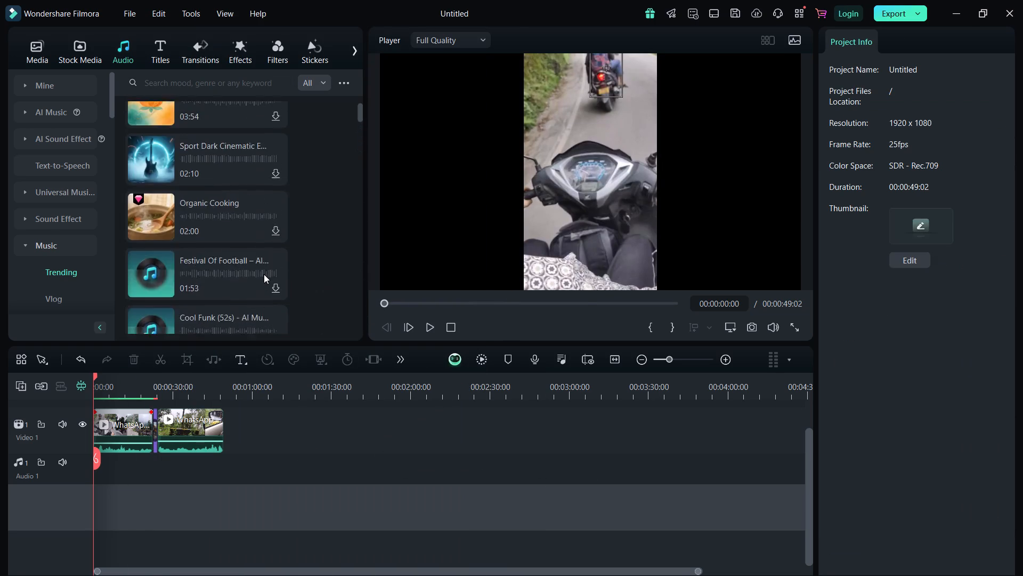
scroll(264, 274, "up", 12)
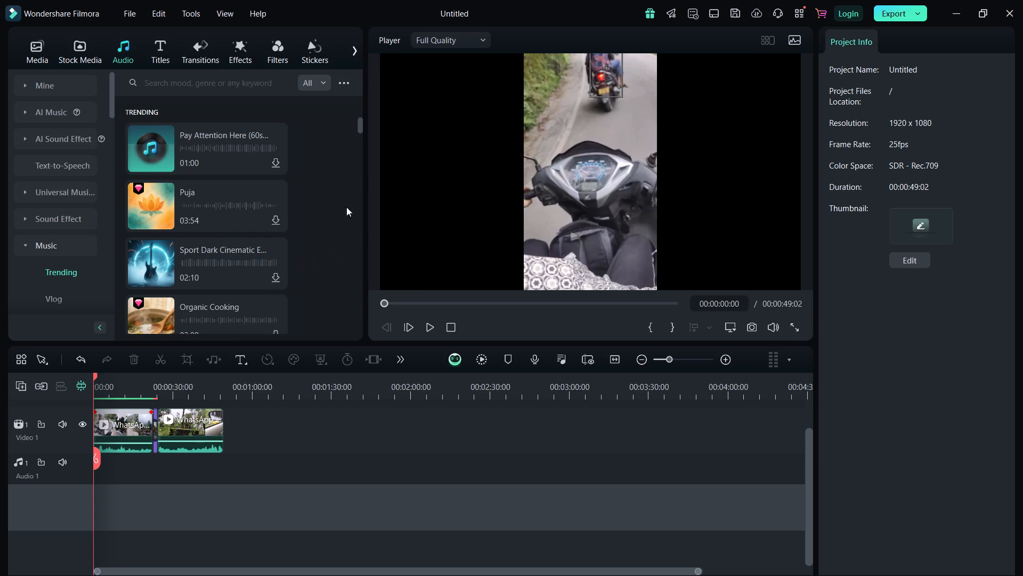
left_click(166, 62)
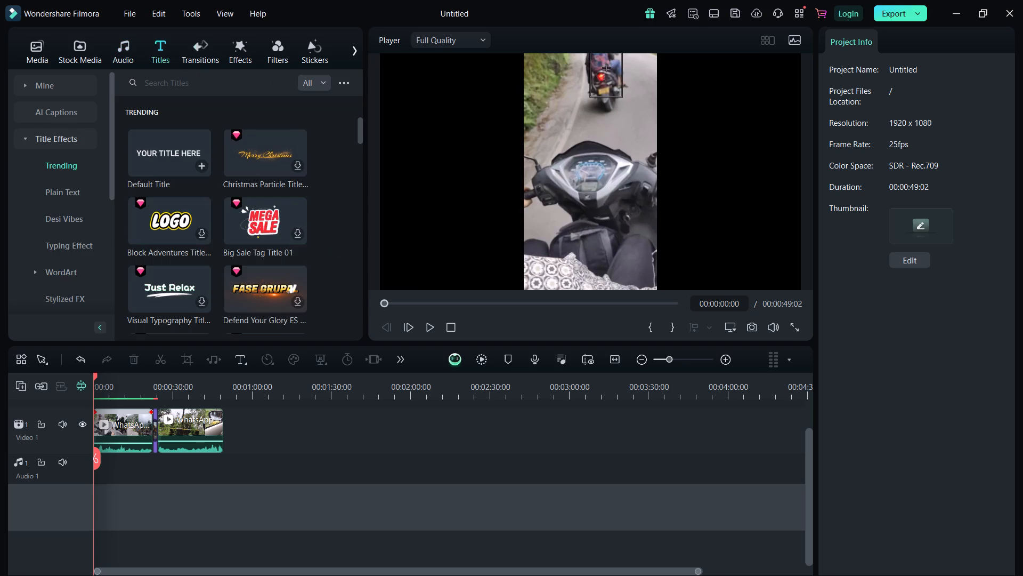
scroll(301, 138, "down", 3)
scroll(300, 143, "up", 5)
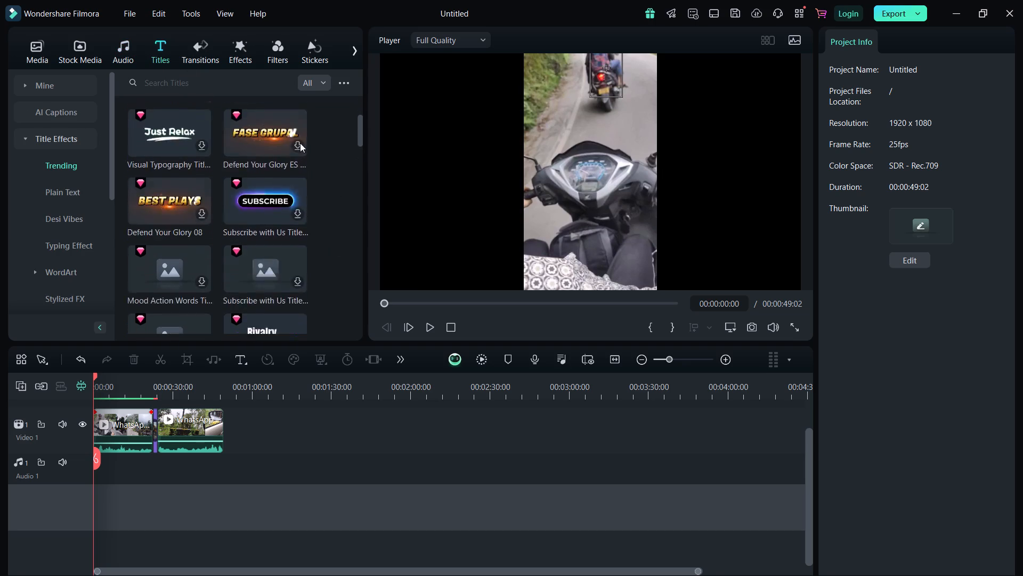
left_click(197, 62)
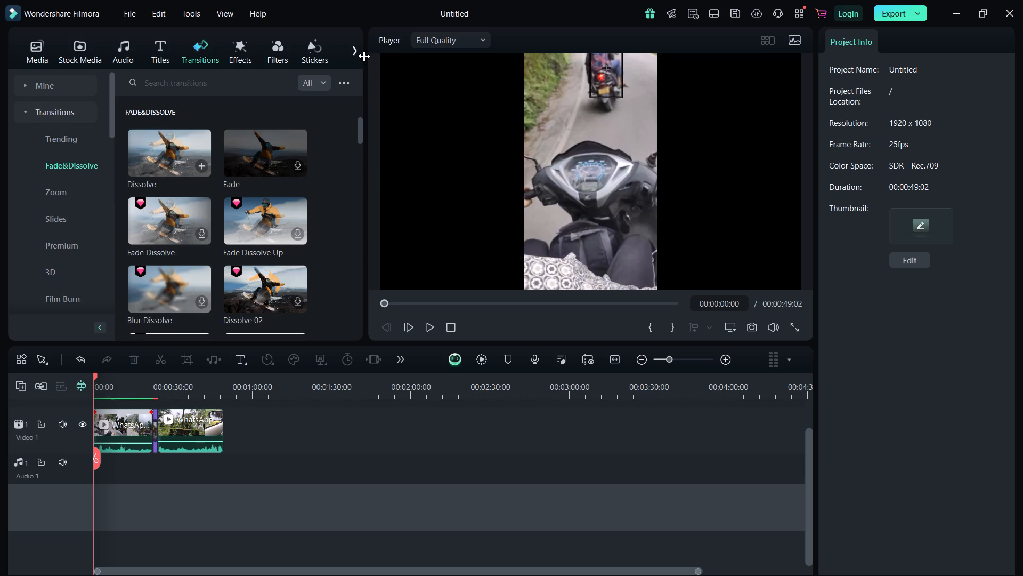
Look through the Trending, Travel, Desi Vibes and Logo Reveal templates for one that suits the video.
left_click(357, 52)
left_click(371, 87)
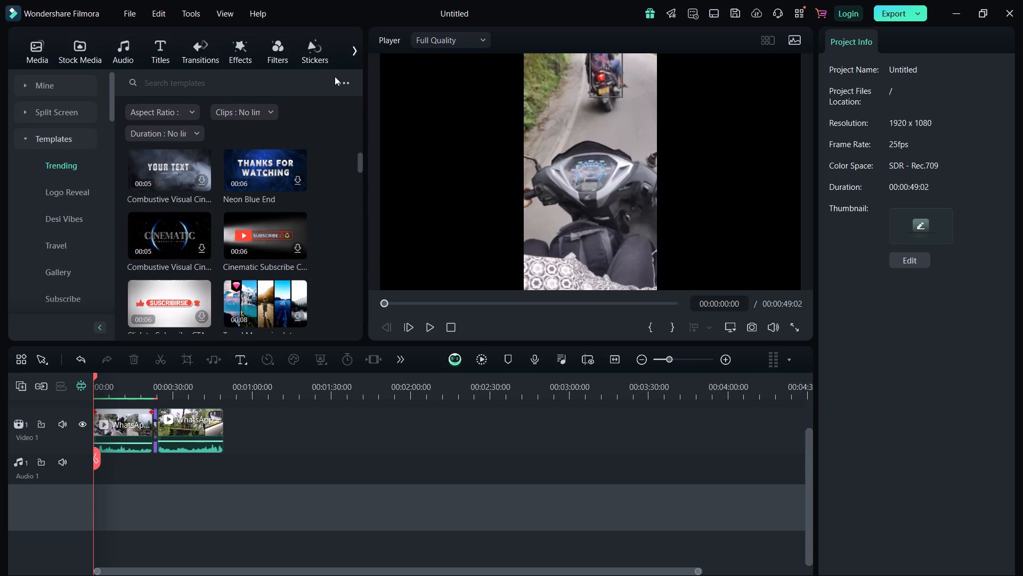
scroll(248, 234, "down", 2)
scroll(248, 234, "up", 1)
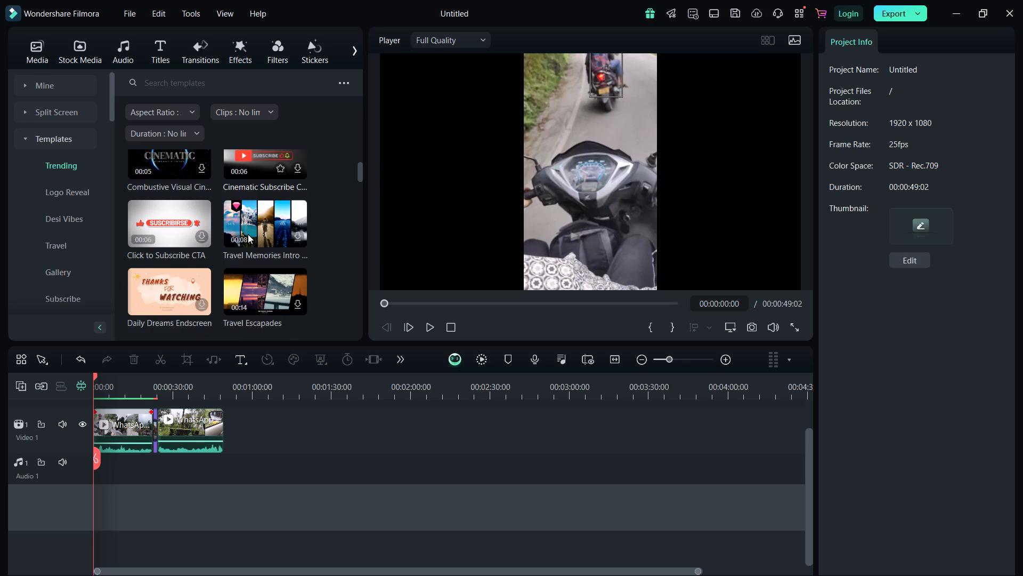
scroll(248, 234, "down", 4)
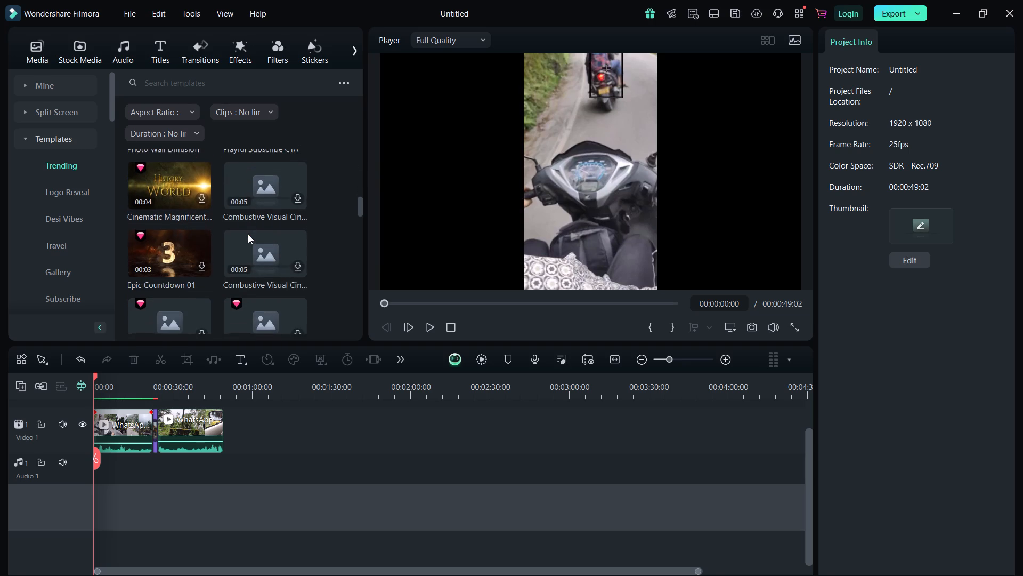
scroll(248, 234, "down", 2)
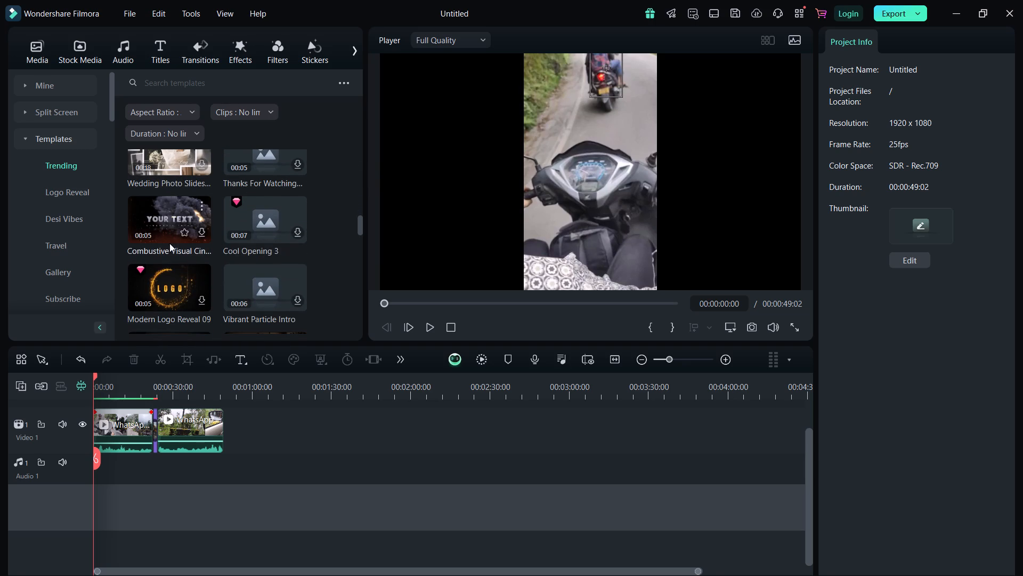
left_click(79, 245)
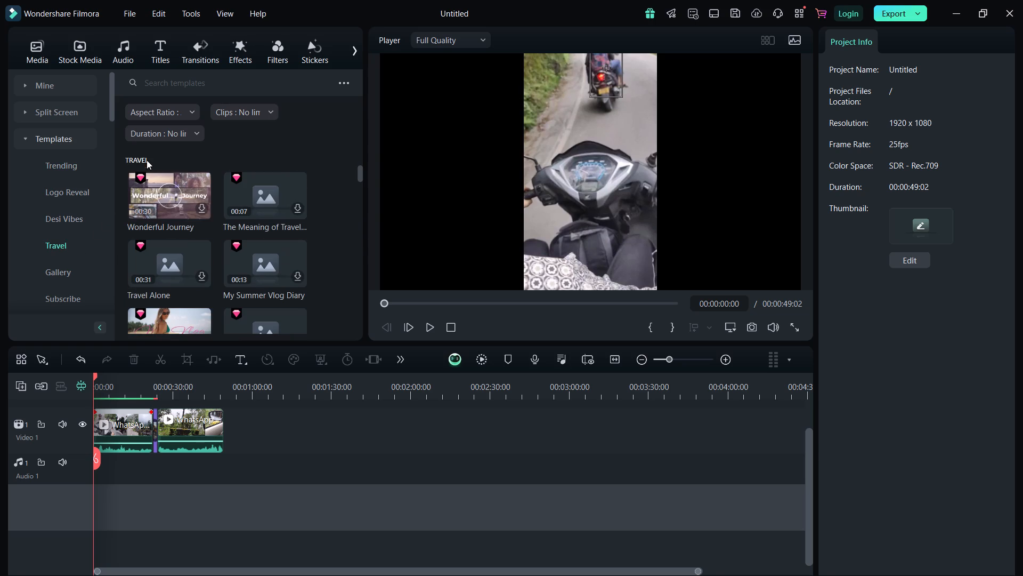
left_click(53, 210)
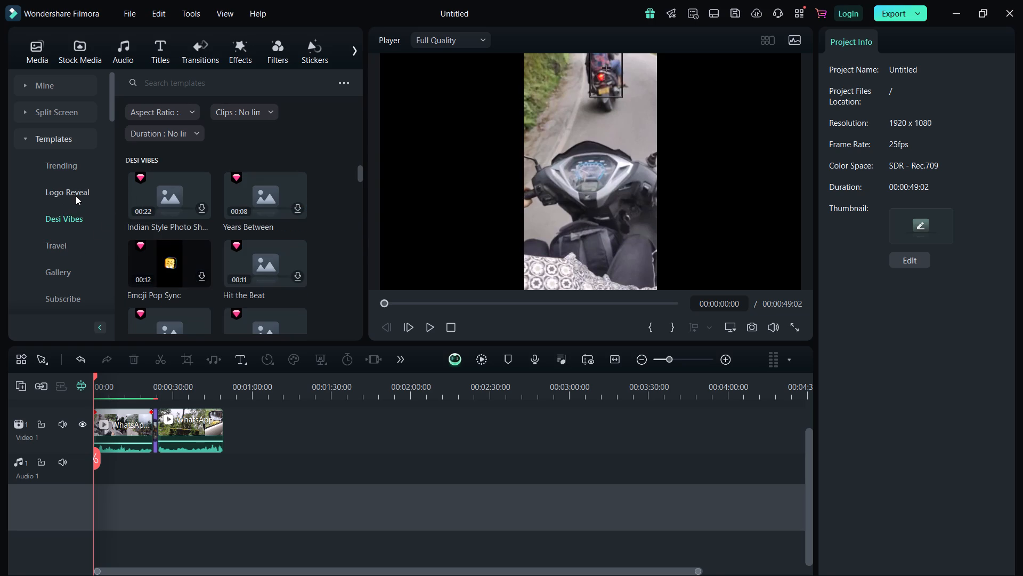
left_click(76, 196)
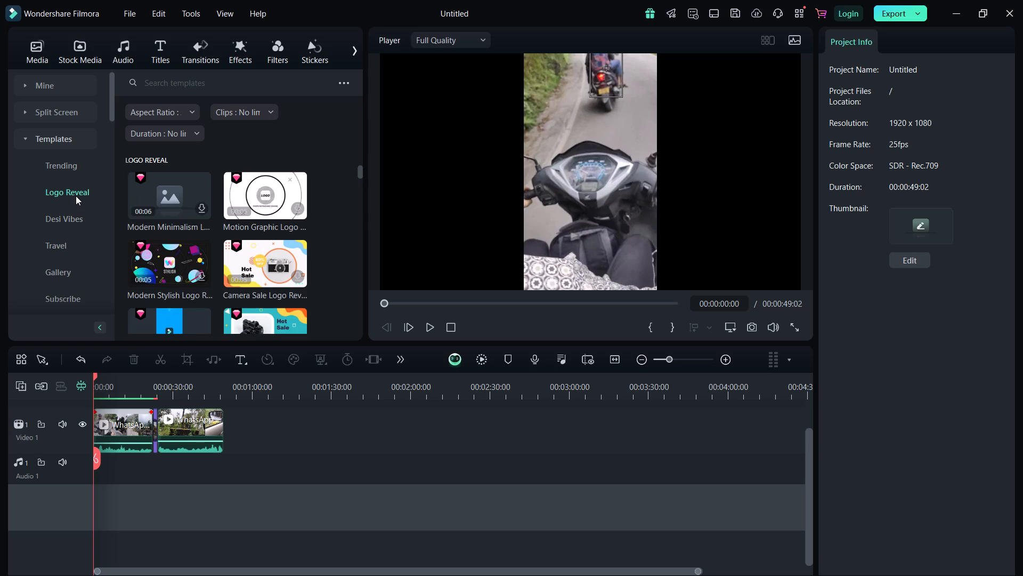
Play the project from 00:00:00:00 to review the first WhatsApp clip.
left_click_drag(178, 397, 178, 396)
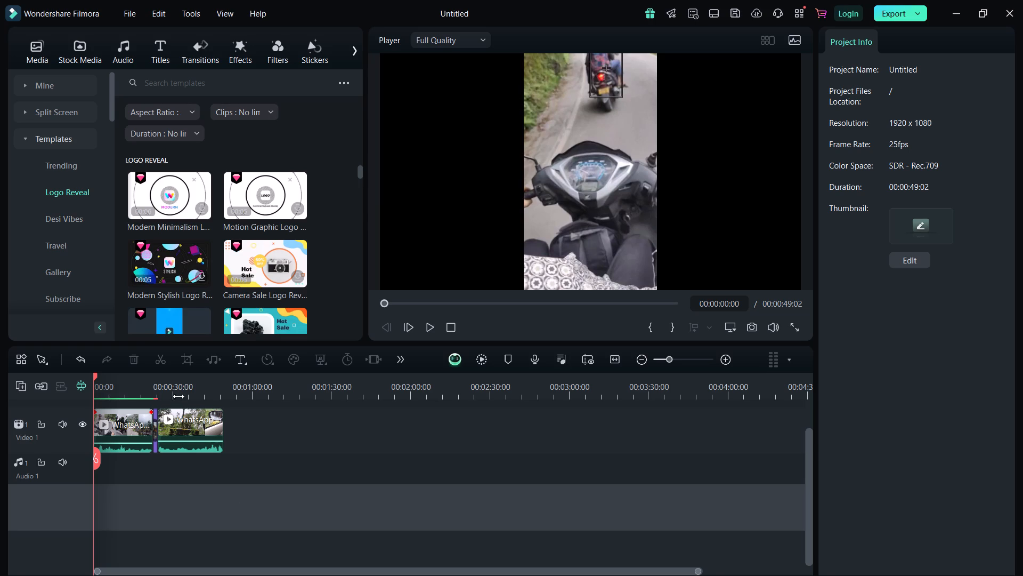
left_click_drag(178, 396, 313, 390)
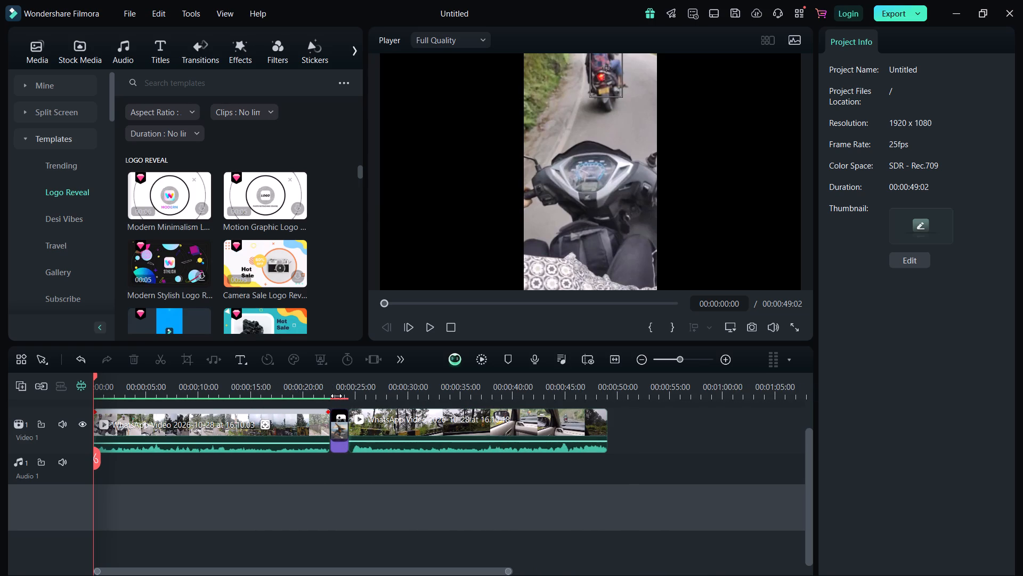
left_click(336, 396)
left_click_drag(336, 376, 255, 395)
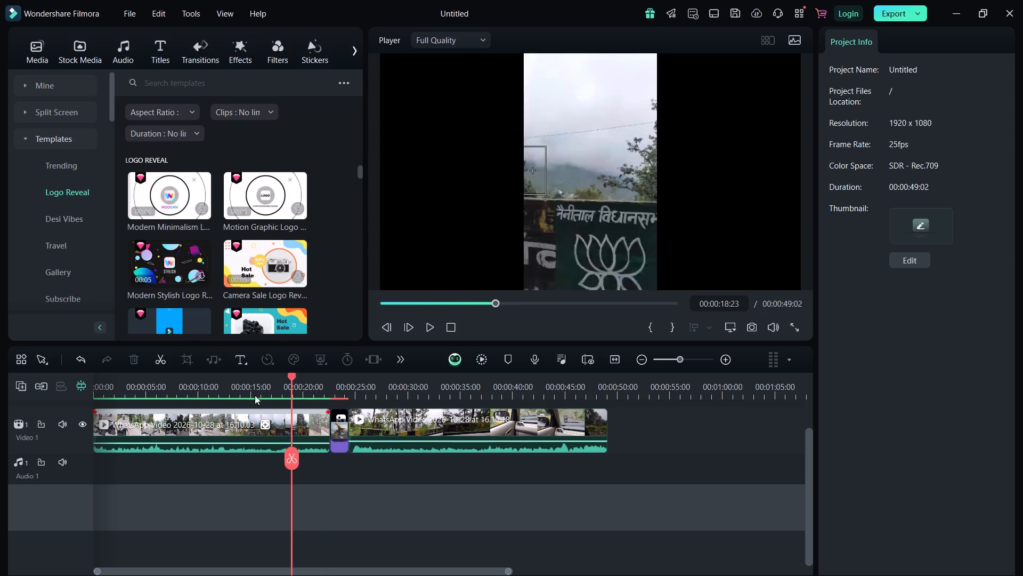
left_click_drag(255, 395, 0, 402)
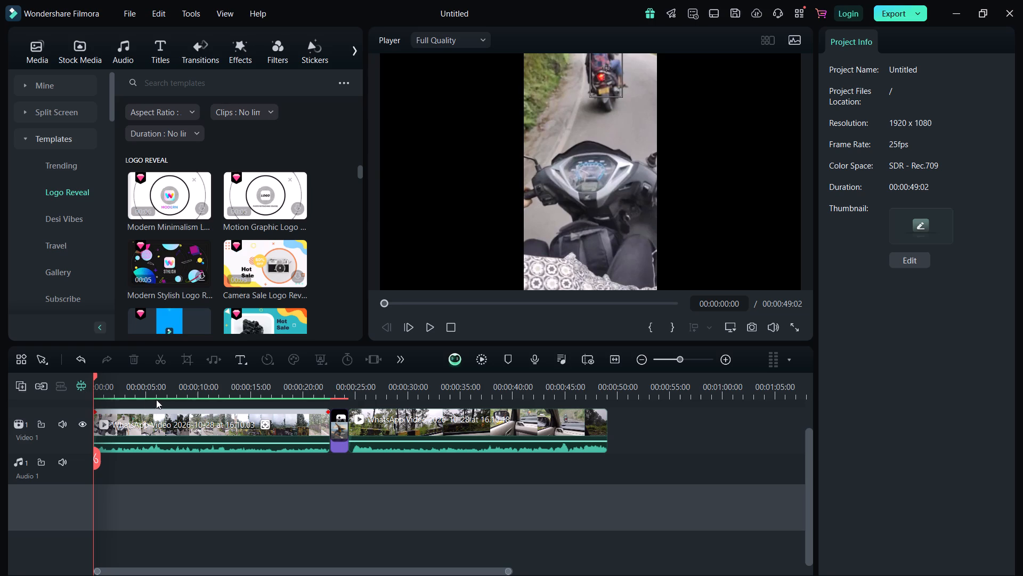
left_click(425, 330)
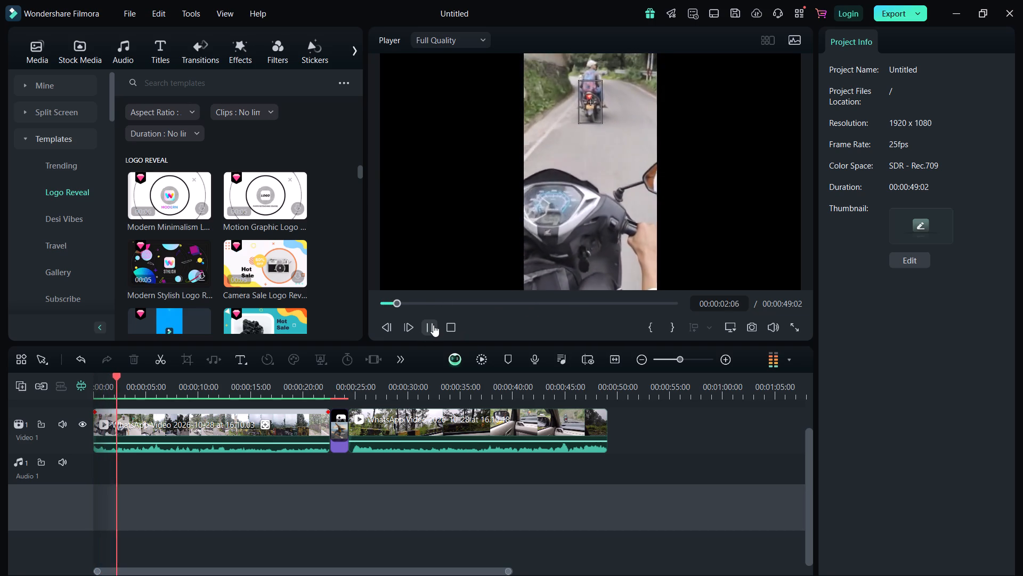
left_click(433, 325)
left_click(433, 325)
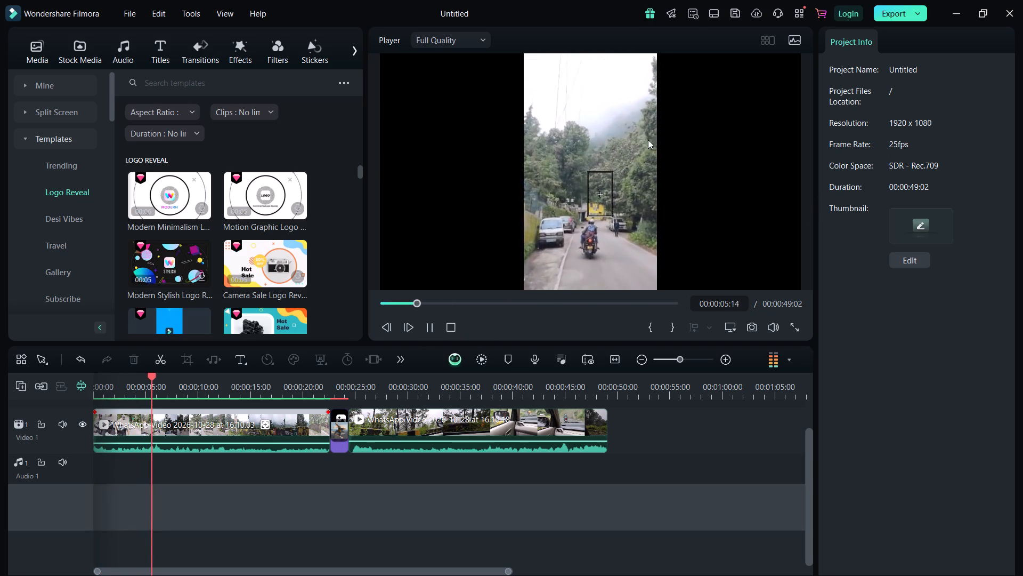
left_click(626, 194)
left_click(638, 236)
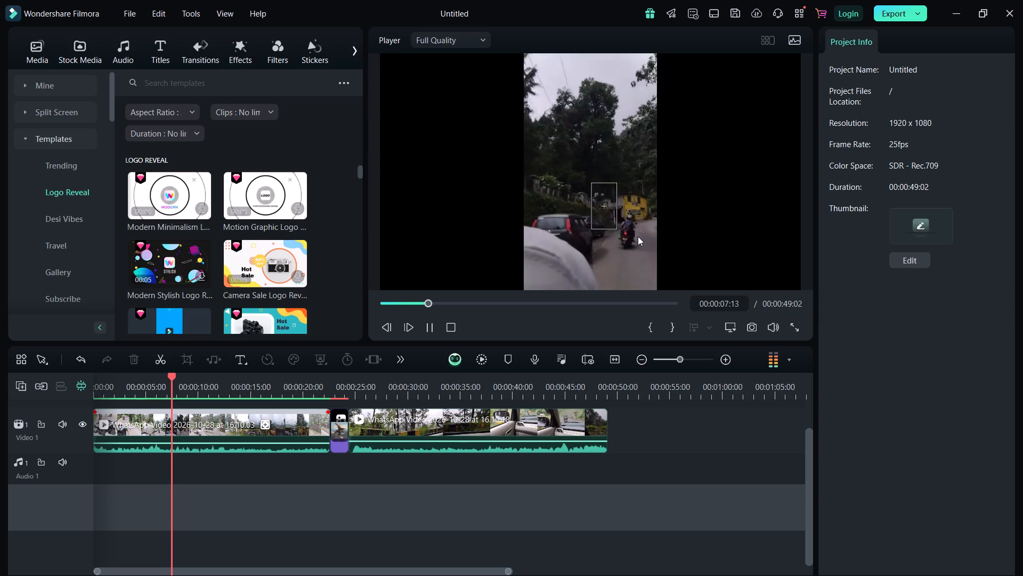
left_click(559, 199)
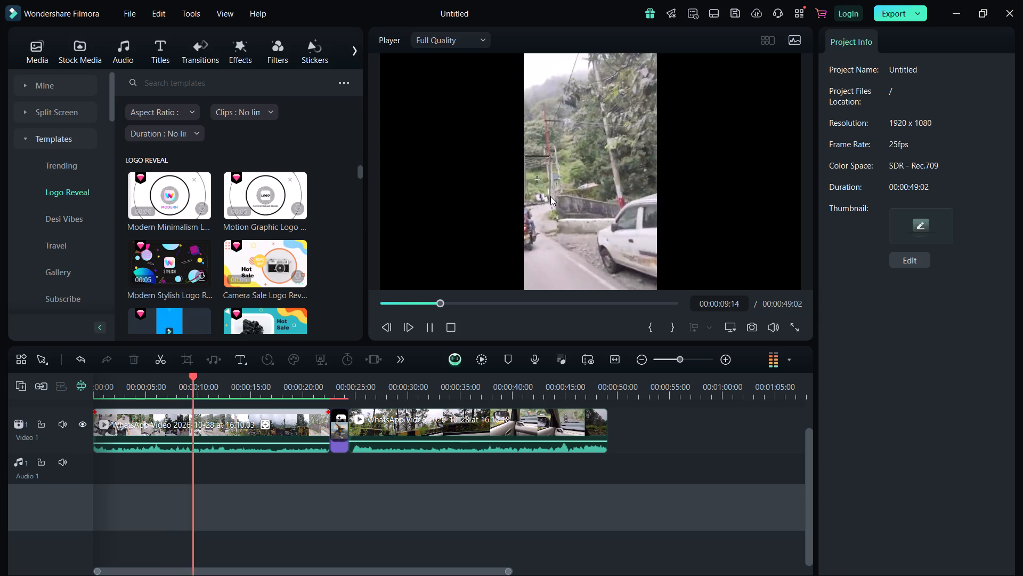
left_click(530, 177)
left_click(561, 171)
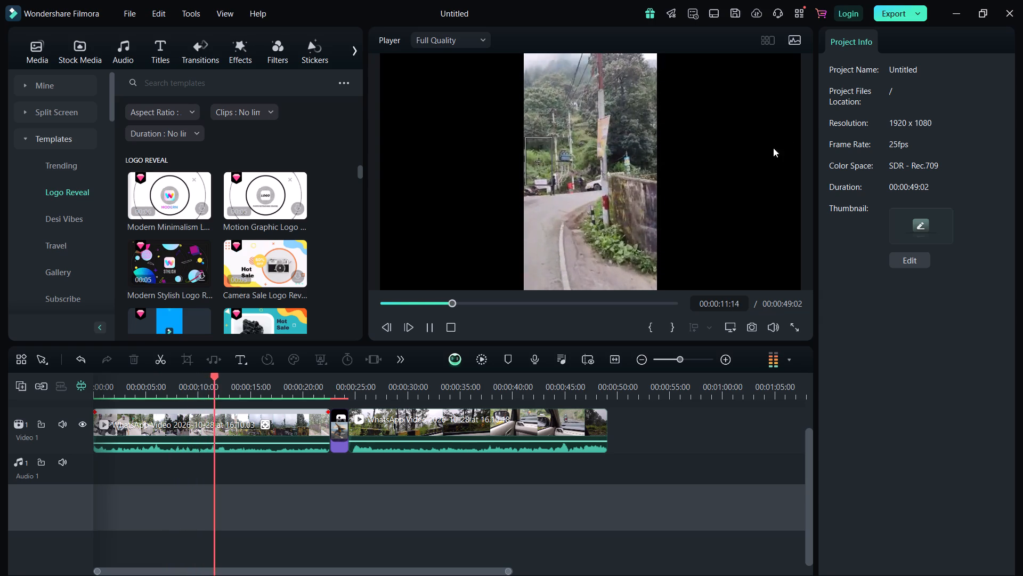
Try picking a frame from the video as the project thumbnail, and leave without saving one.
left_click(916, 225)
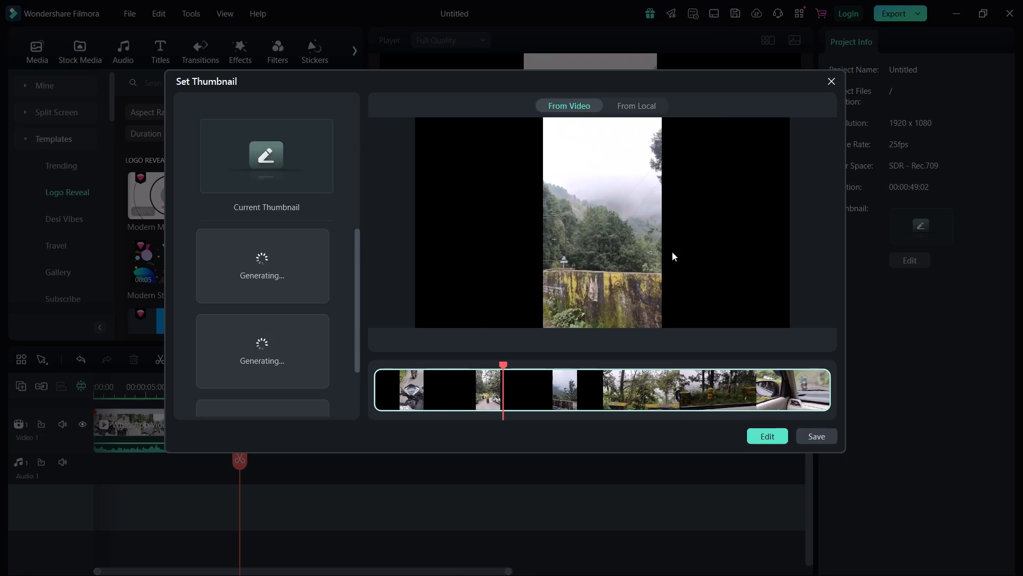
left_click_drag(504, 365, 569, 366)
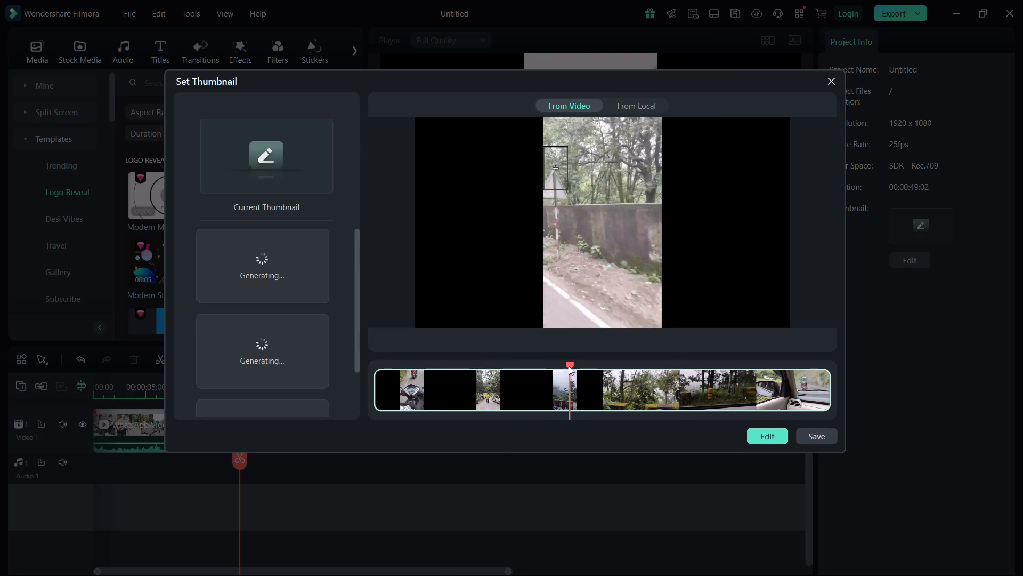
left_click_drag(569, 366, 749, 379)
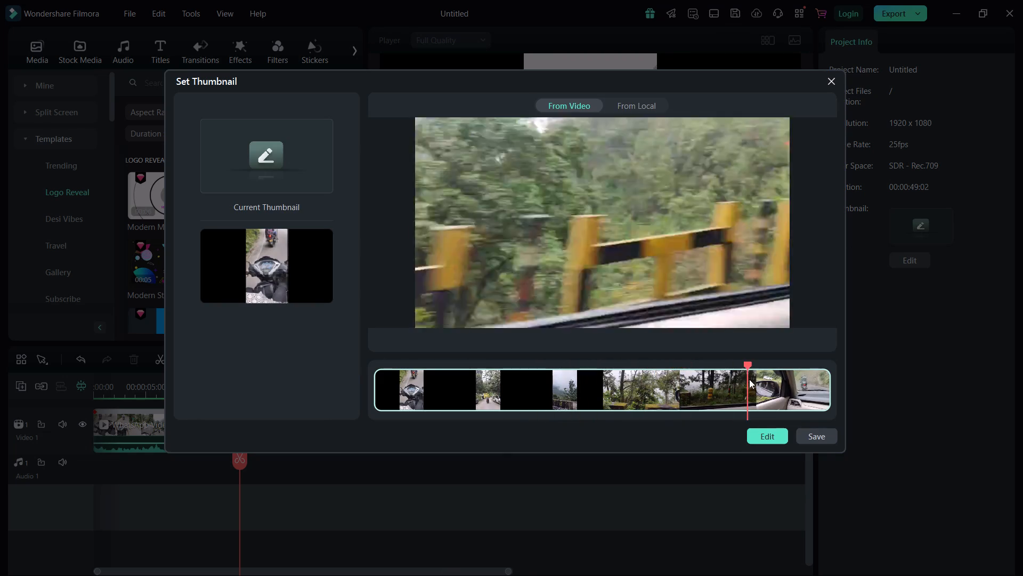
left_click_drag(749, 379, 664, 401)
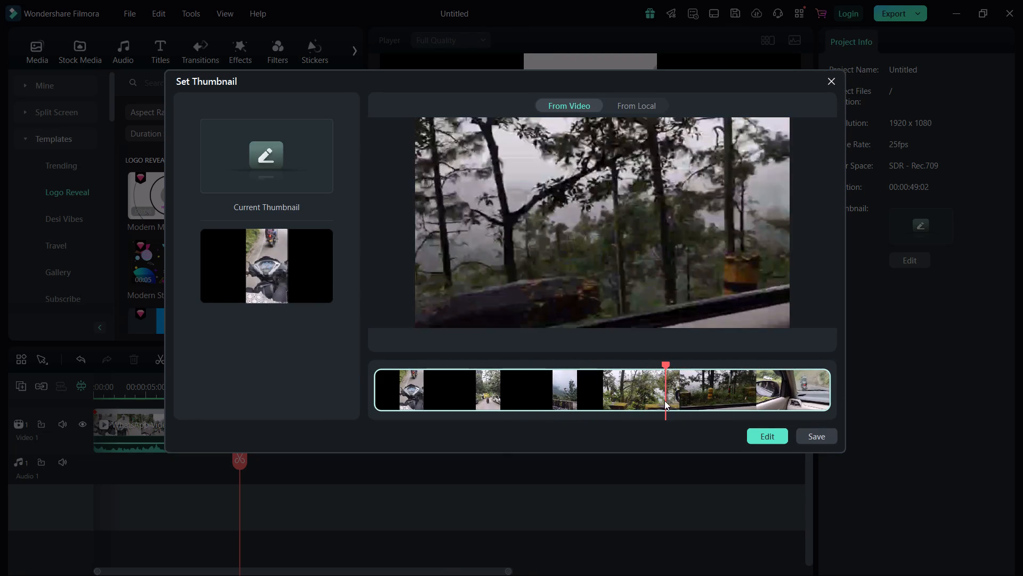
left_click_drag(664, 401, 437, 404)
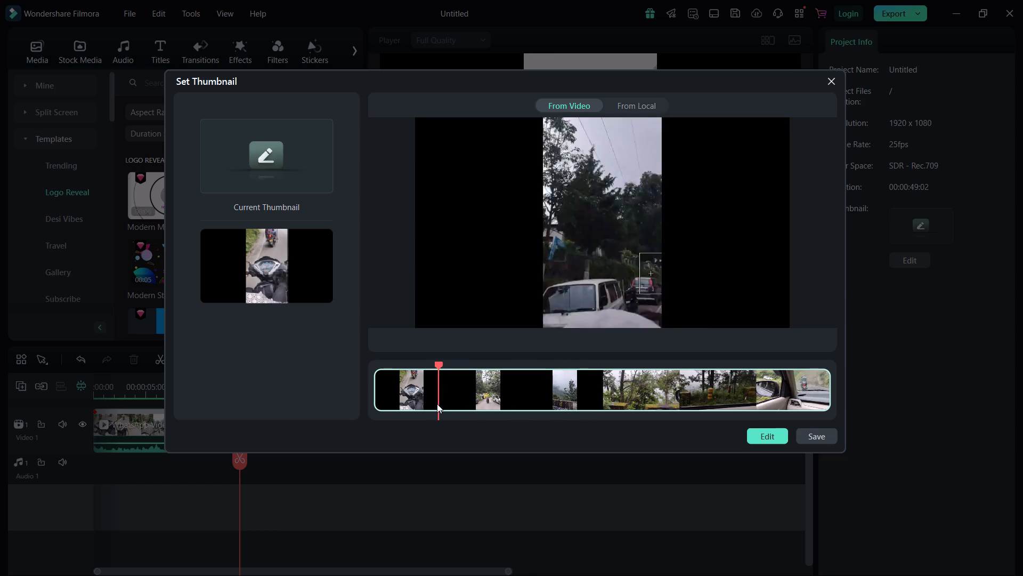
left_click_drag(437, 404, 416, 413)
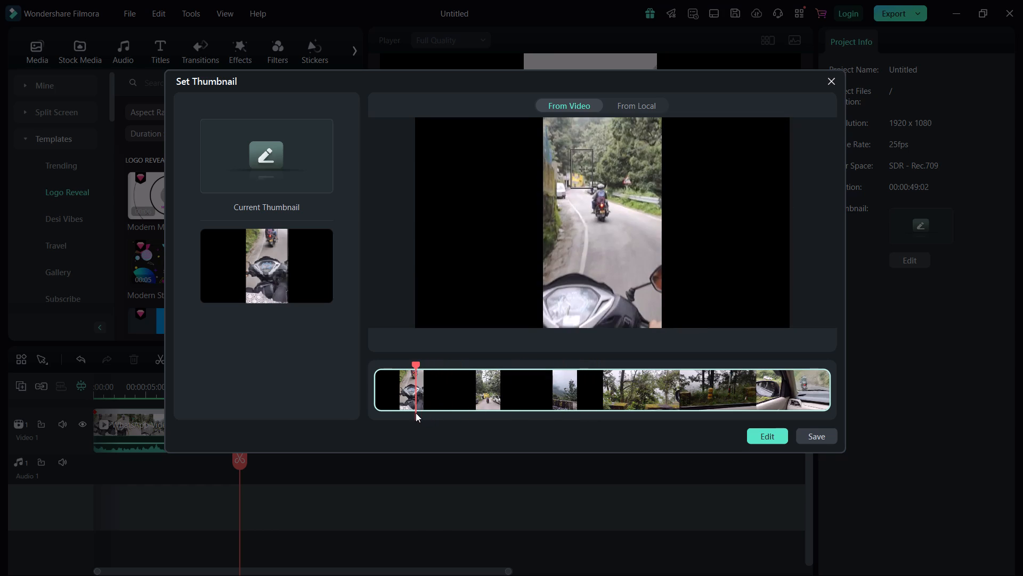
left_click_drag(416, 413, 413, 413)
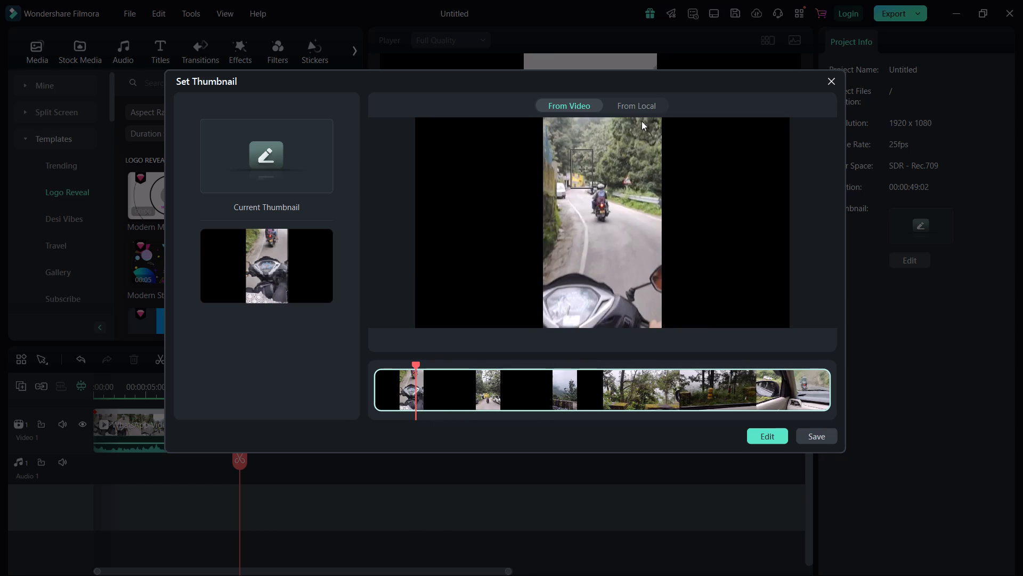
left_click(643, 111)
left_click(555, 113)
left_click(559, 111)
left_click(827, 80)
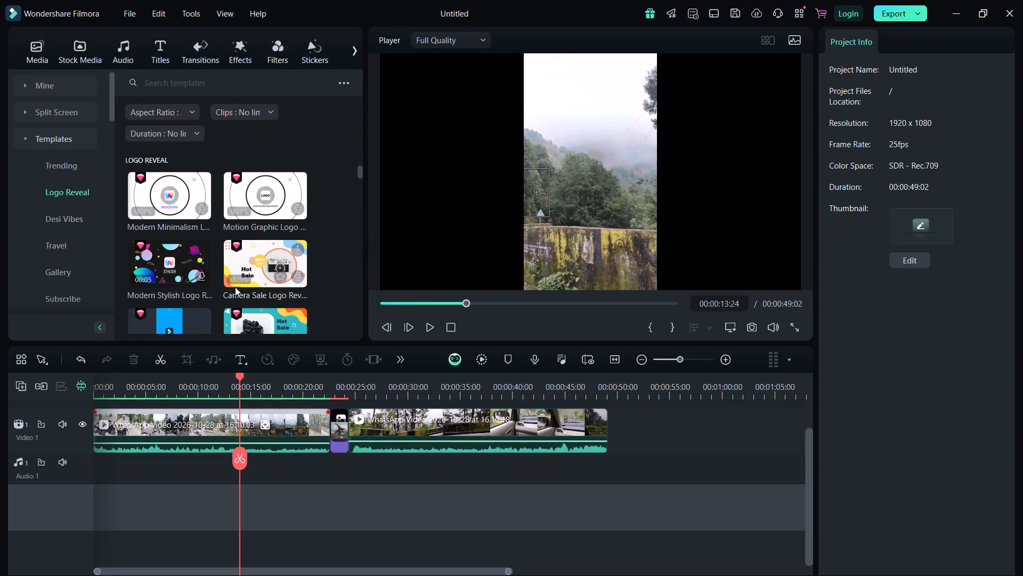
Look through the Desi Vibes templates again.
left_click(64, 213)
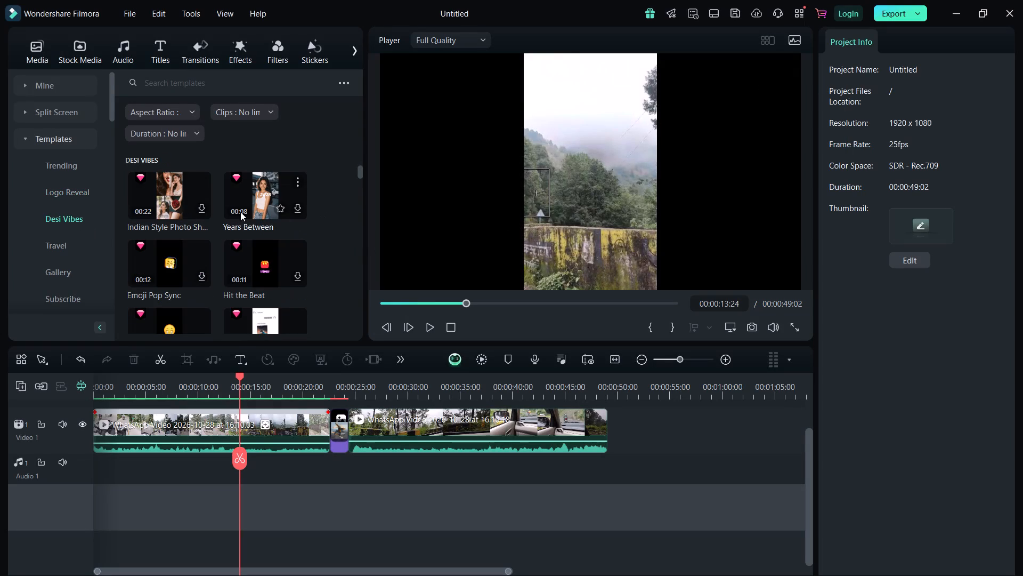